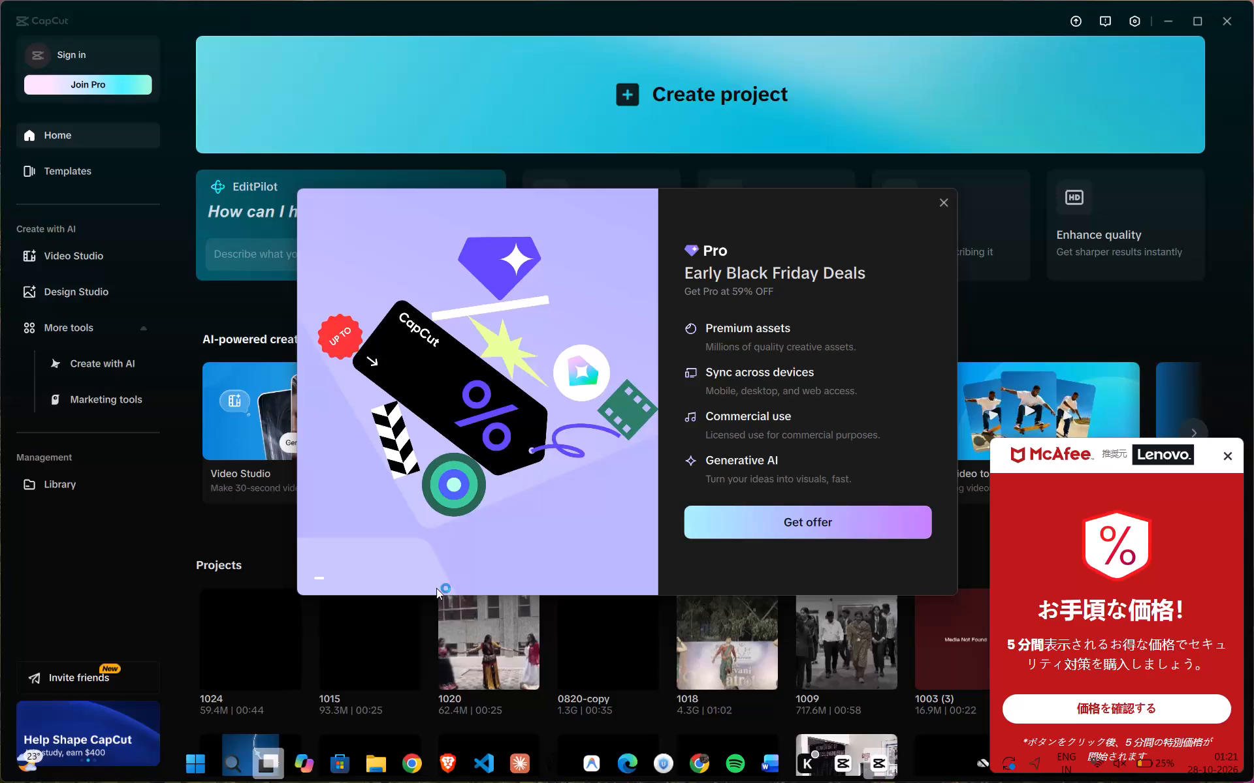
Dismiss the McAfee advertisement and the Early Black Friday Deals offer covering the home screen.
left_click(1223, 455)
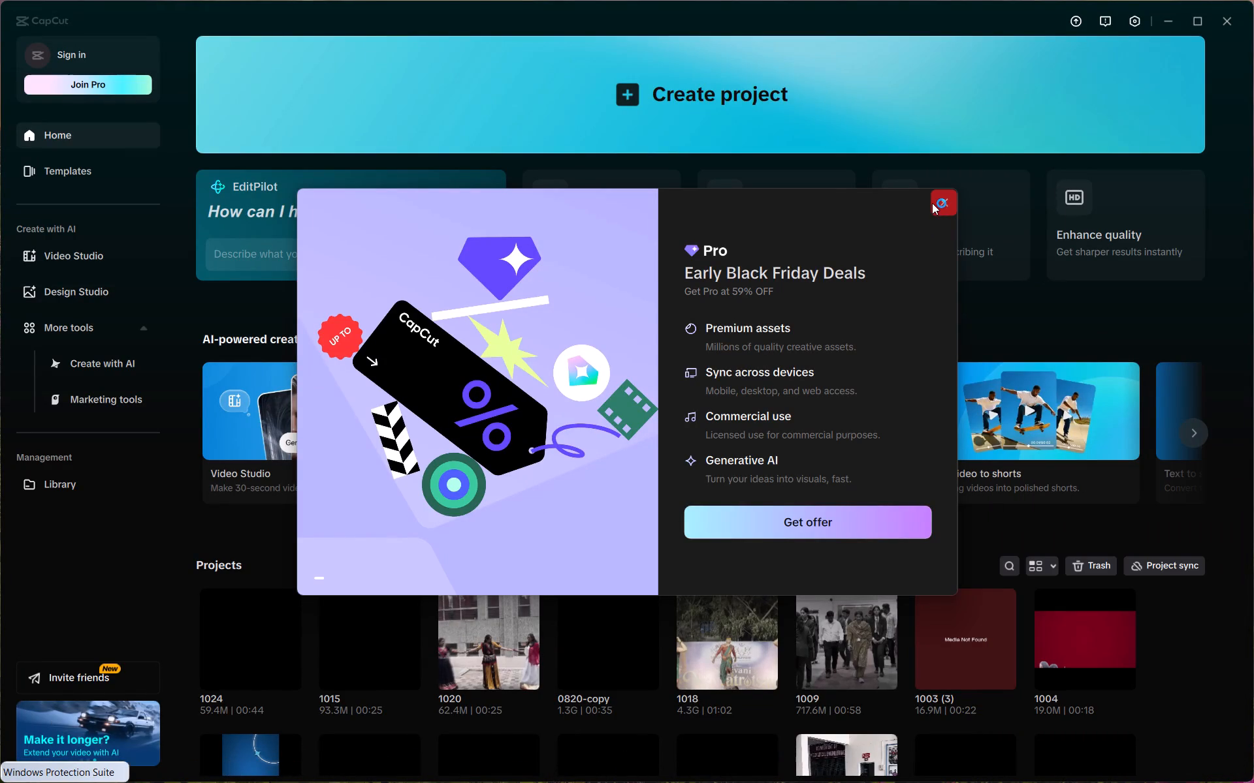
left_click(932, 203)
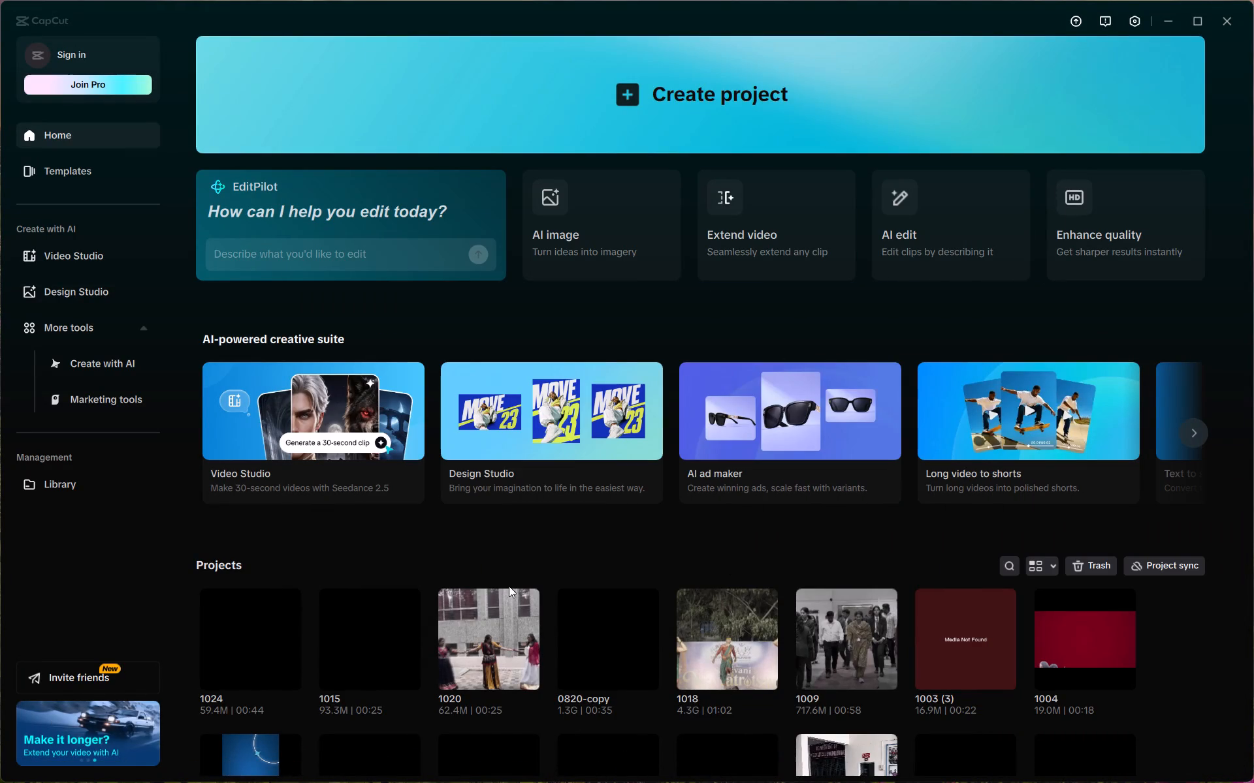
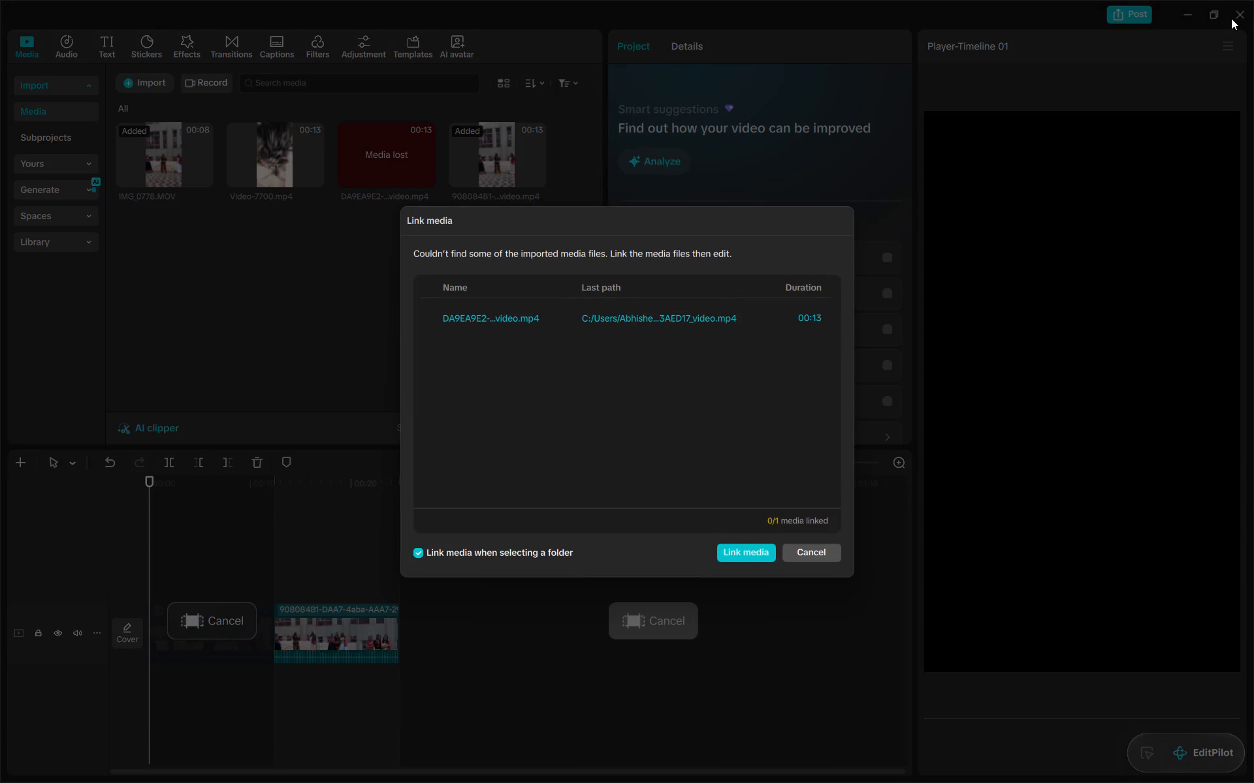
Dismiss the Link media prompt for project 1020 without relinking the missing video file.
left_click(829, 553)
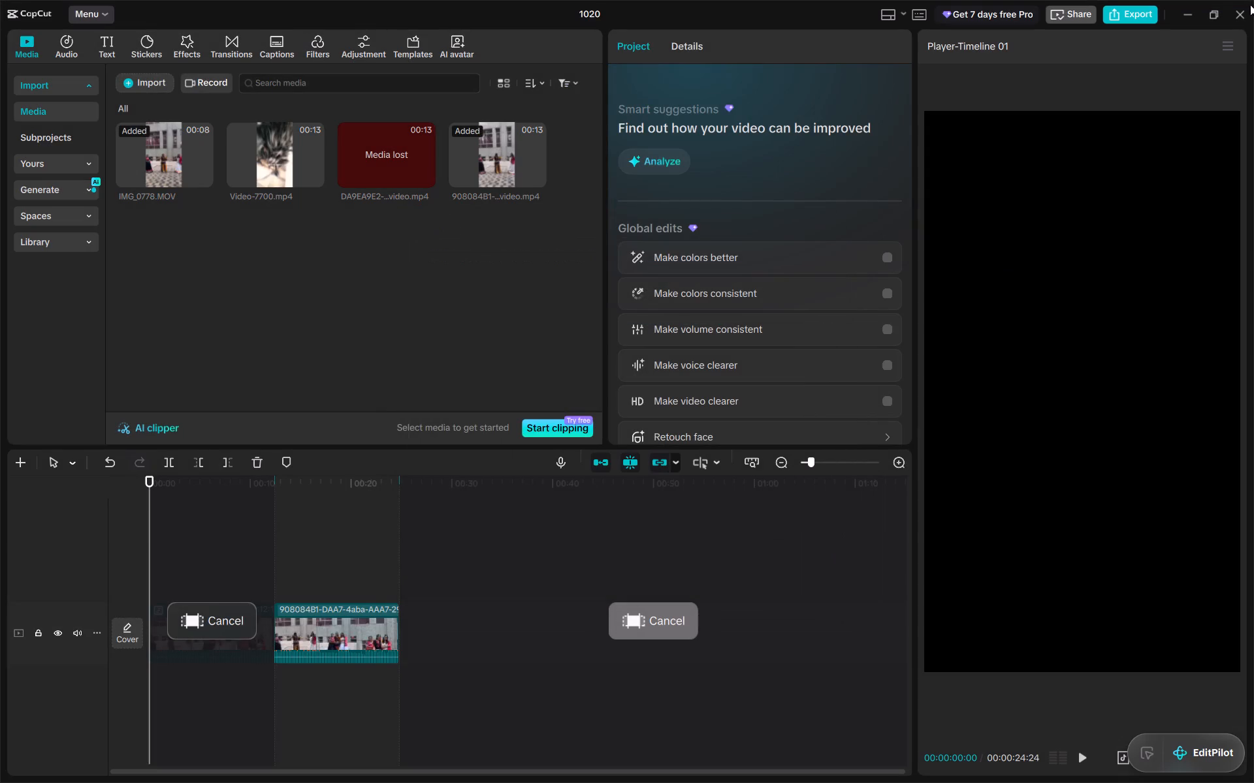
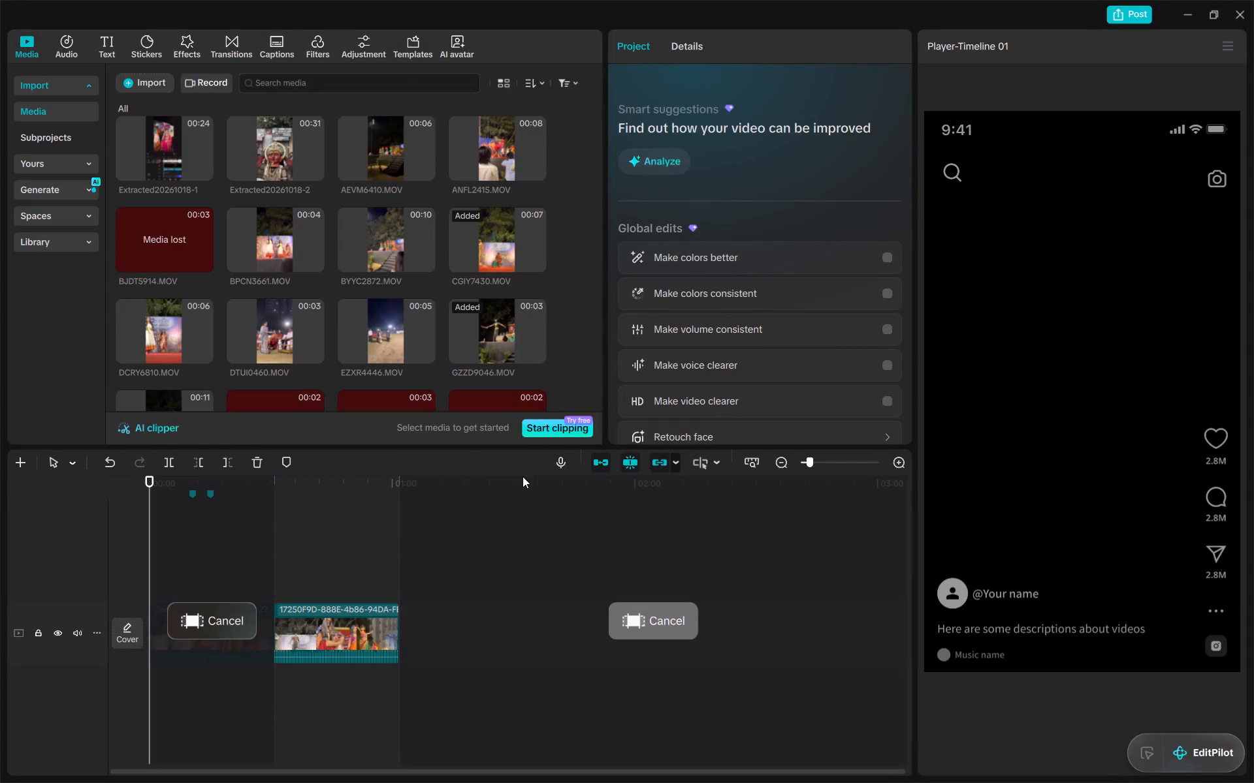
Dismiss the Link media prompt for project 1018 without relinking any files, and cancel the pending operation on the timeline.
left_click(811, 558)
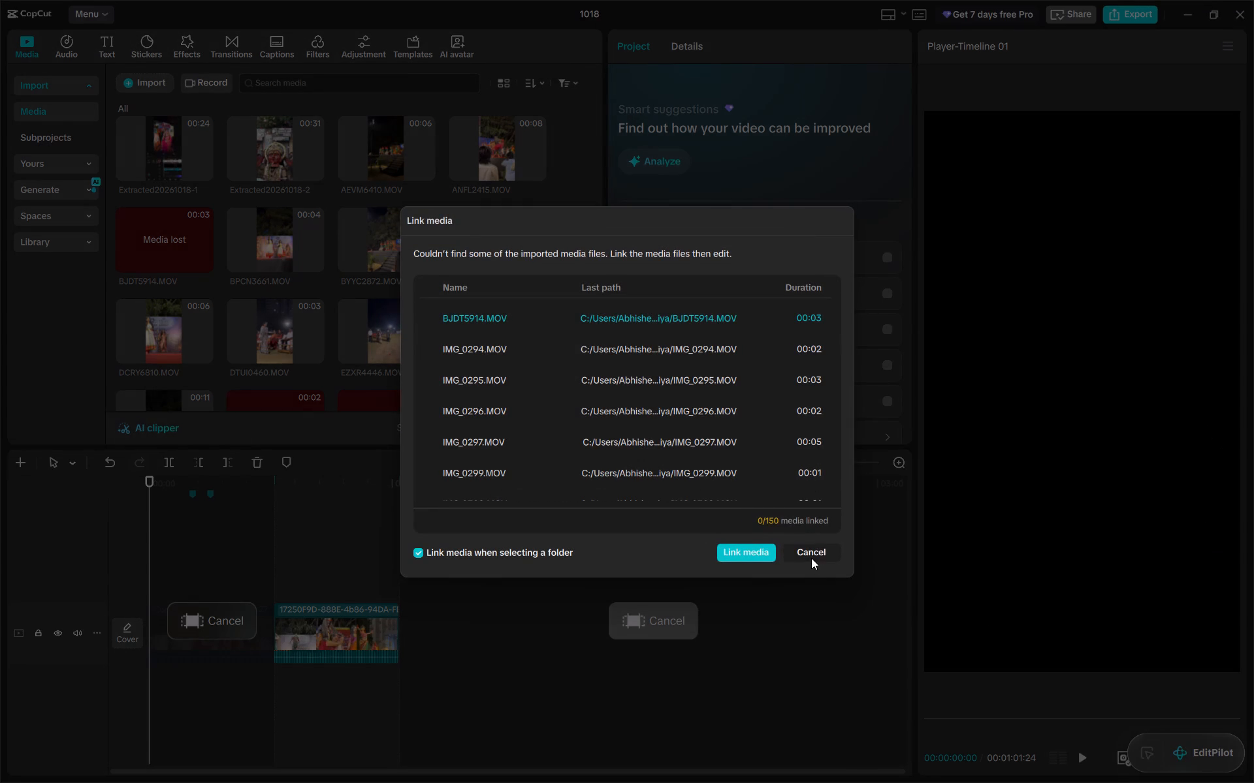
left_click(645, 626)
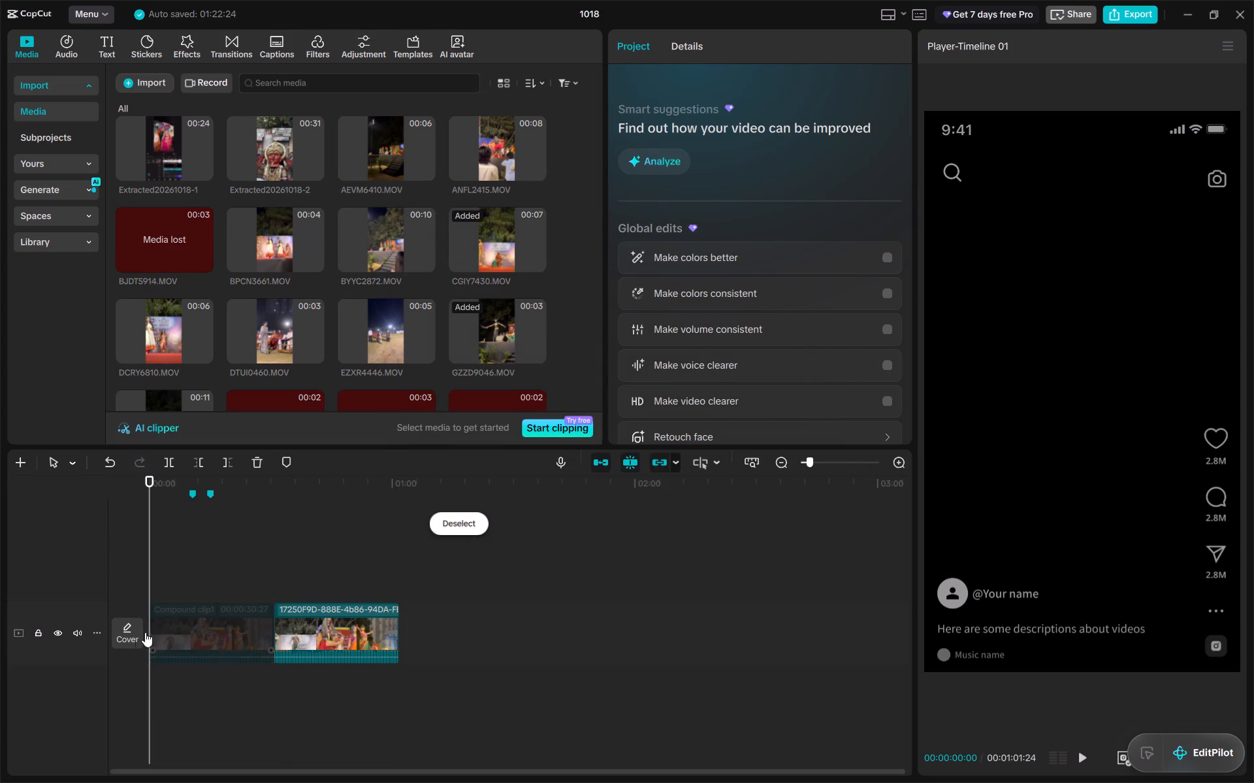
Delete the 17250F9D video clip that follows the compound clip on the main track.
left_click(337, 628)
left_click(258, 461)
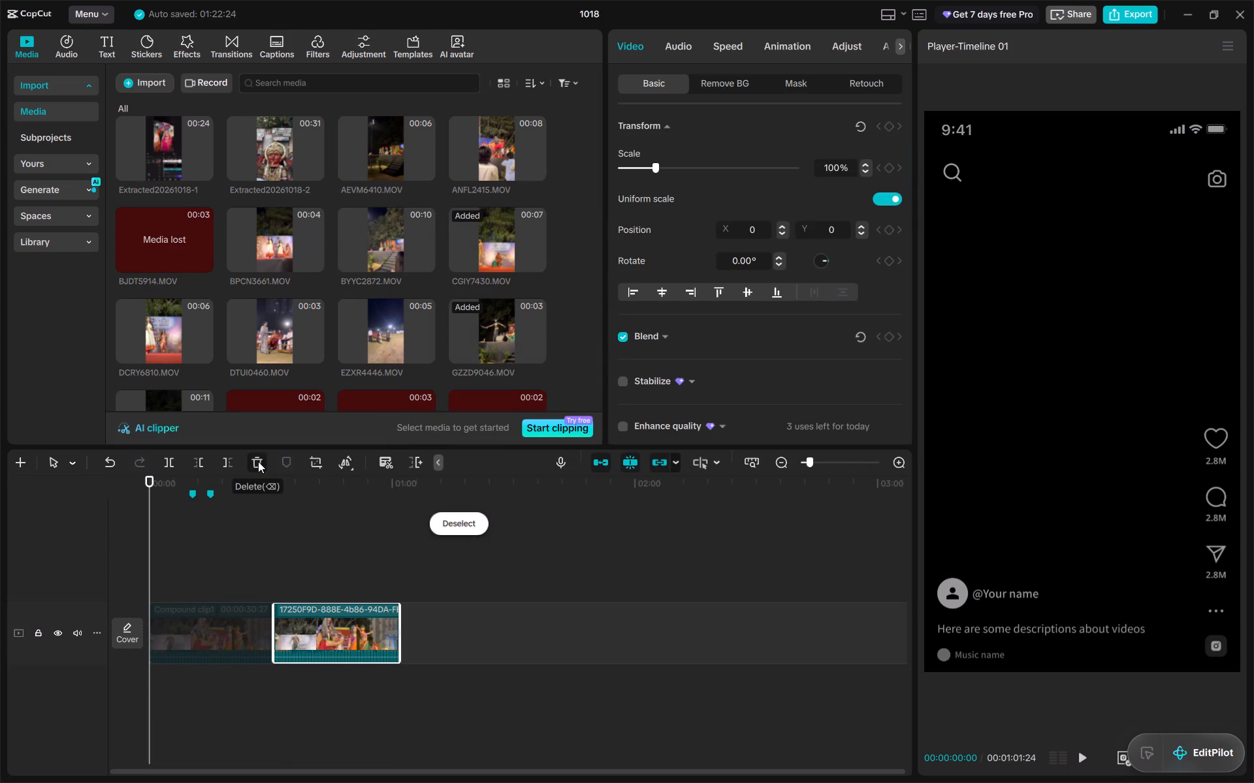
Activate the greyed-out Compound clip1 on the main track.
scroll(248, 658, "up", 5, "ctrl")
scroll(248, 658, "right", 4)
scroll(248, 658, "up", 4, "ctrl")
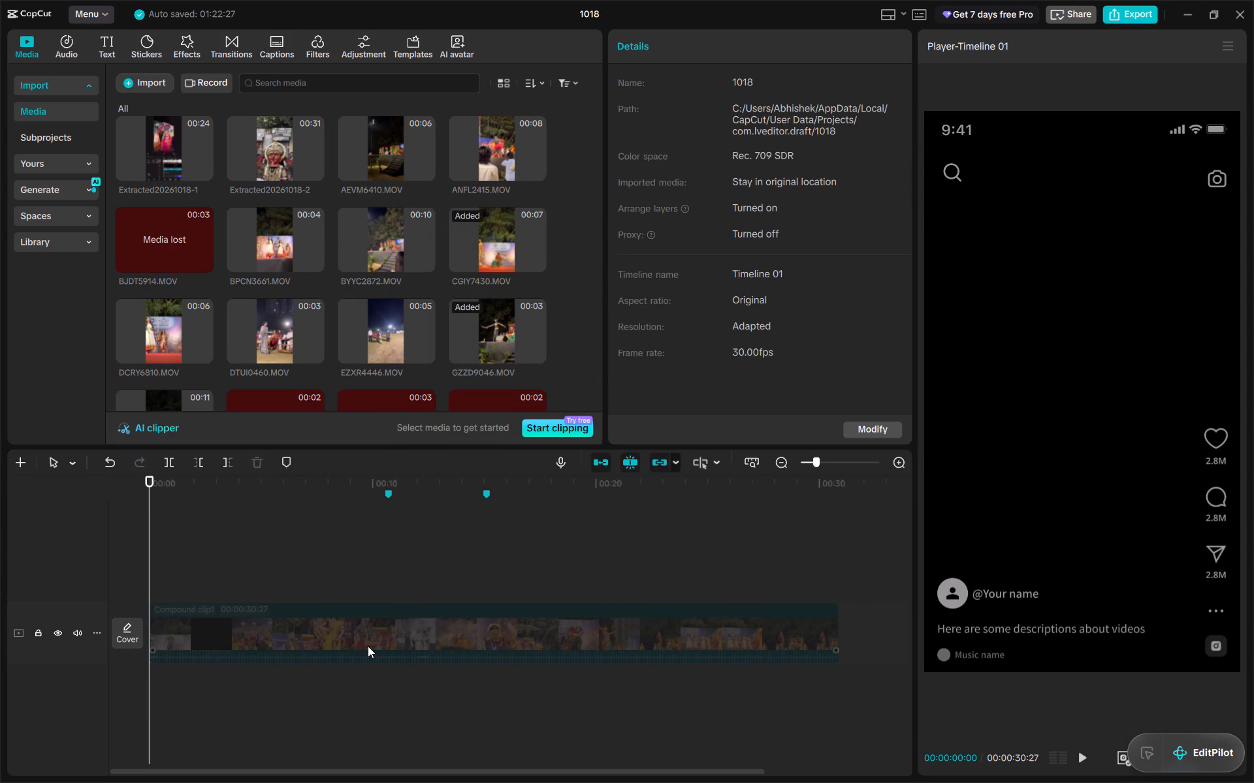
left_click(379, 646)
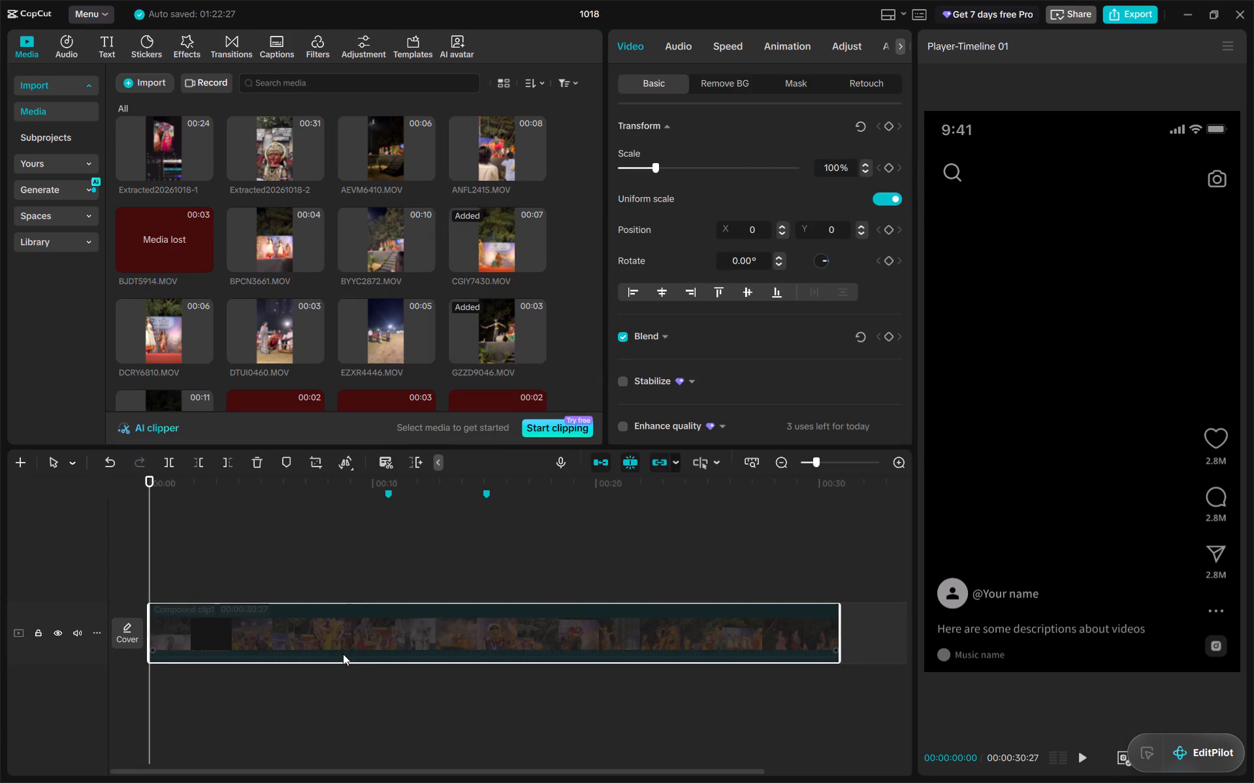
right_click(342, 652)
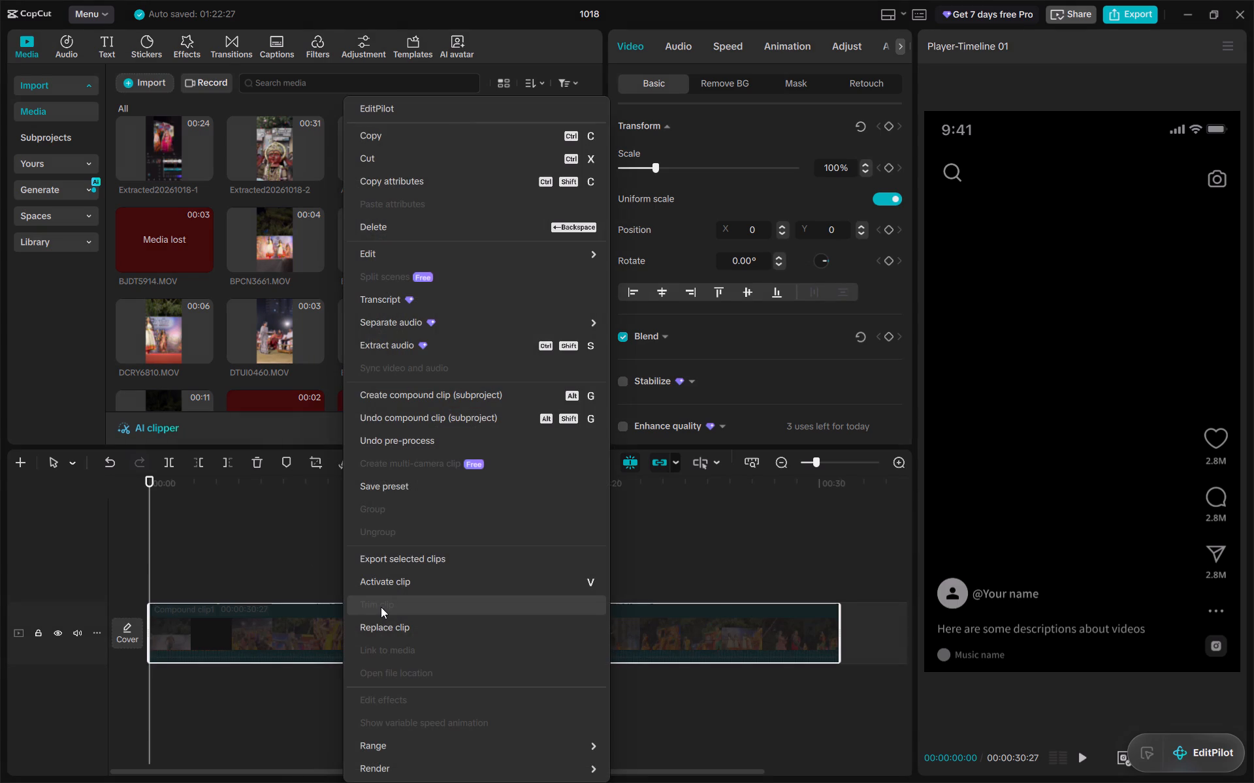
left_click(400, 579)
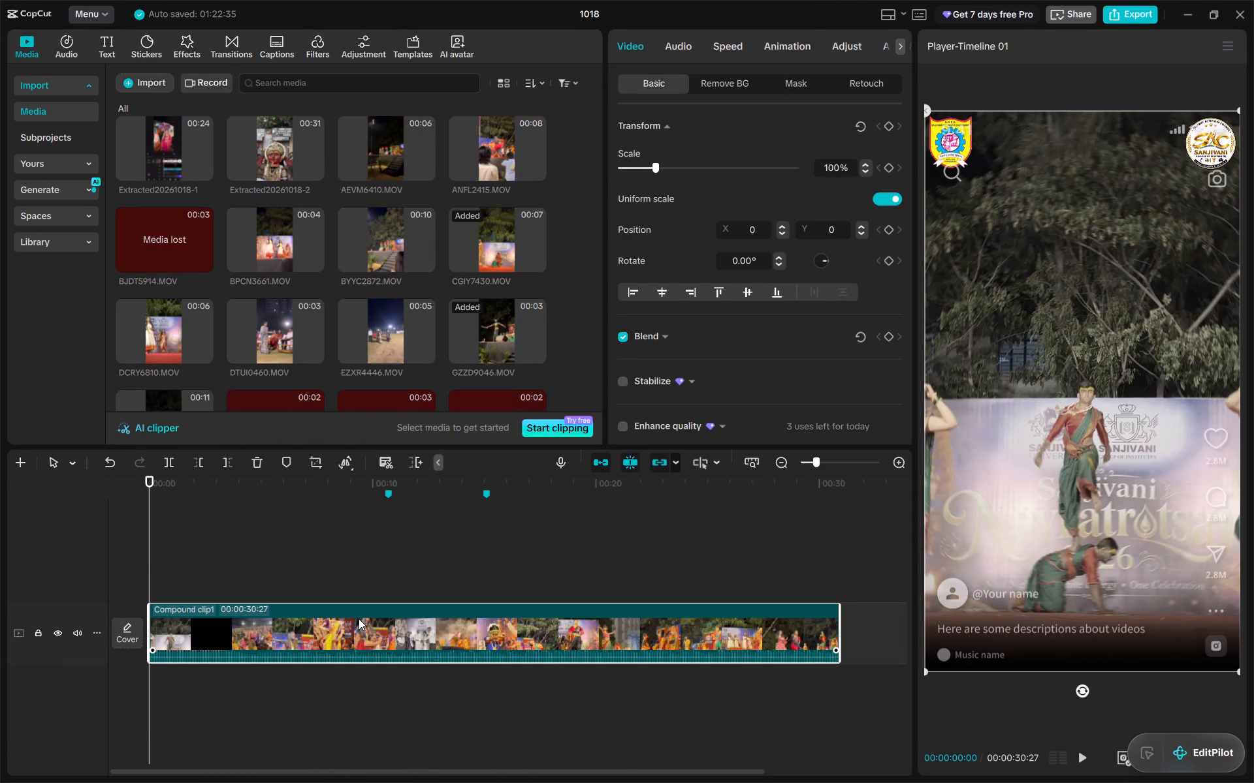
Undo the pre-processing of Compound clip1 and break the compound clip back into its separate tracks and clips.
right_click(359, 621)
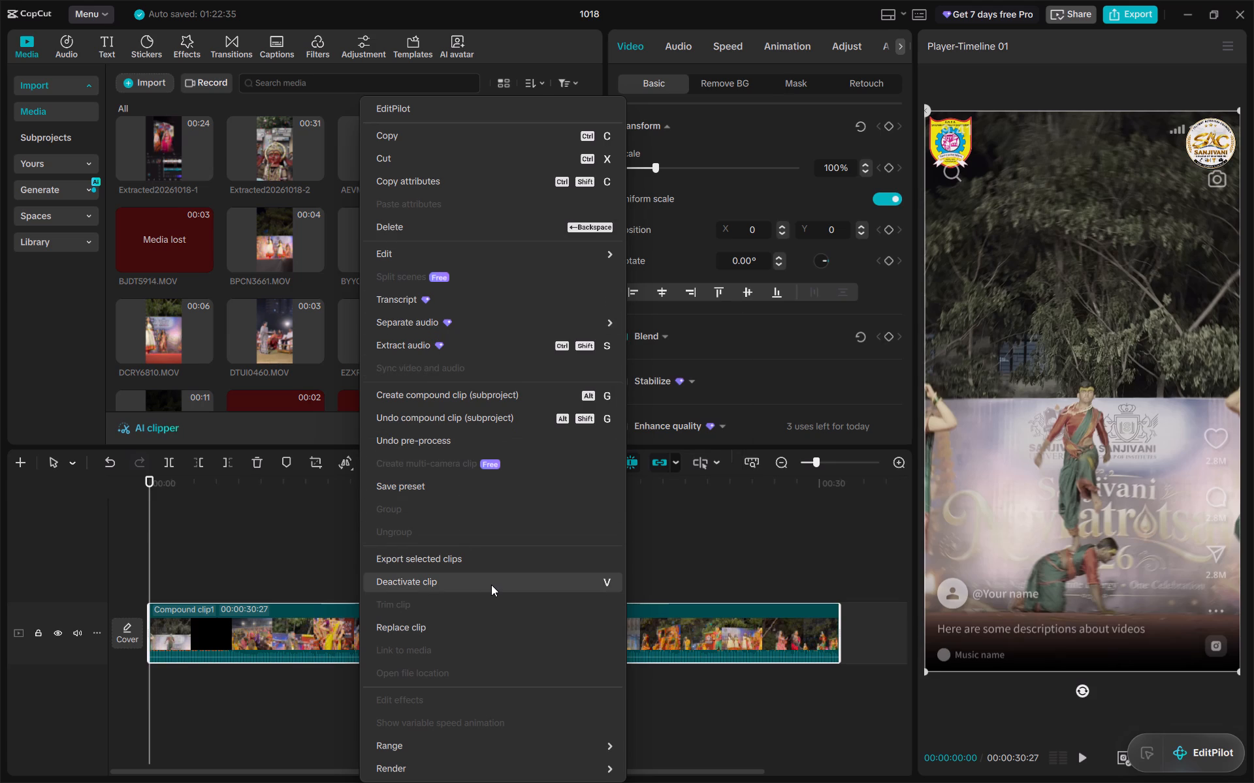
left_click(488, 435)
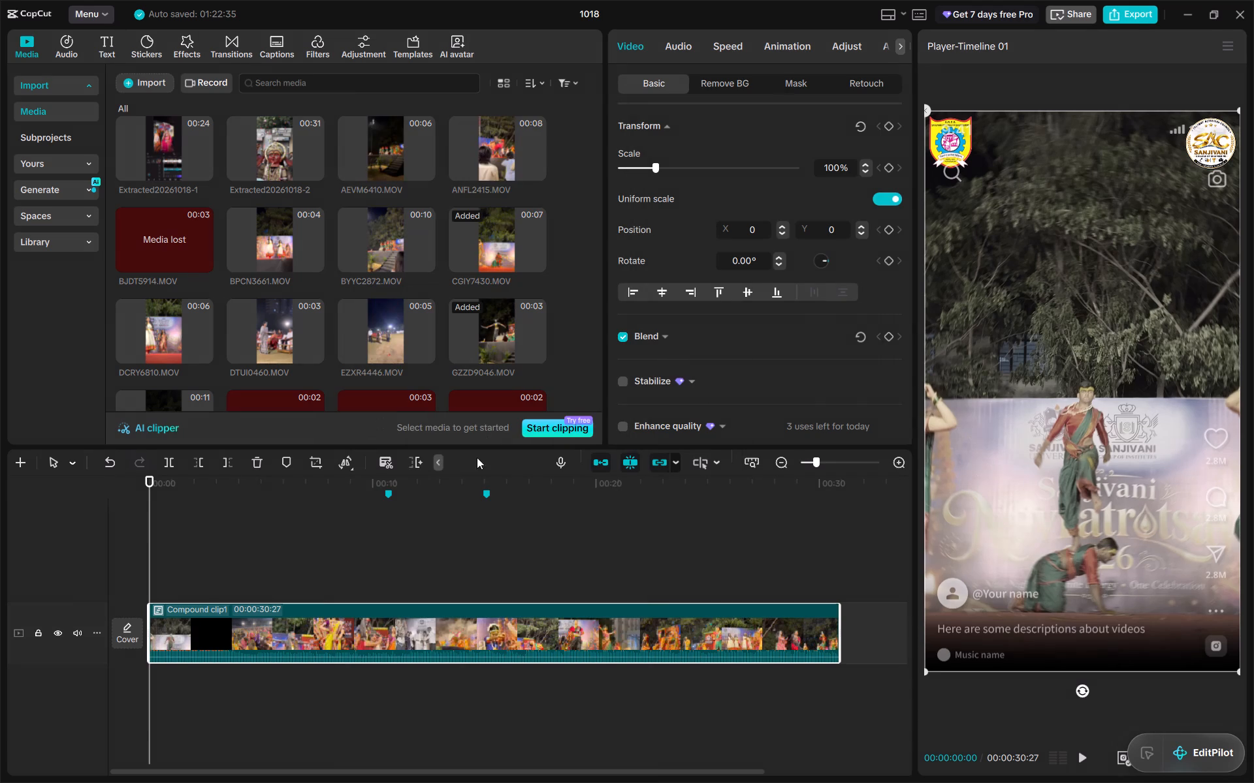
right_click(385, 643)
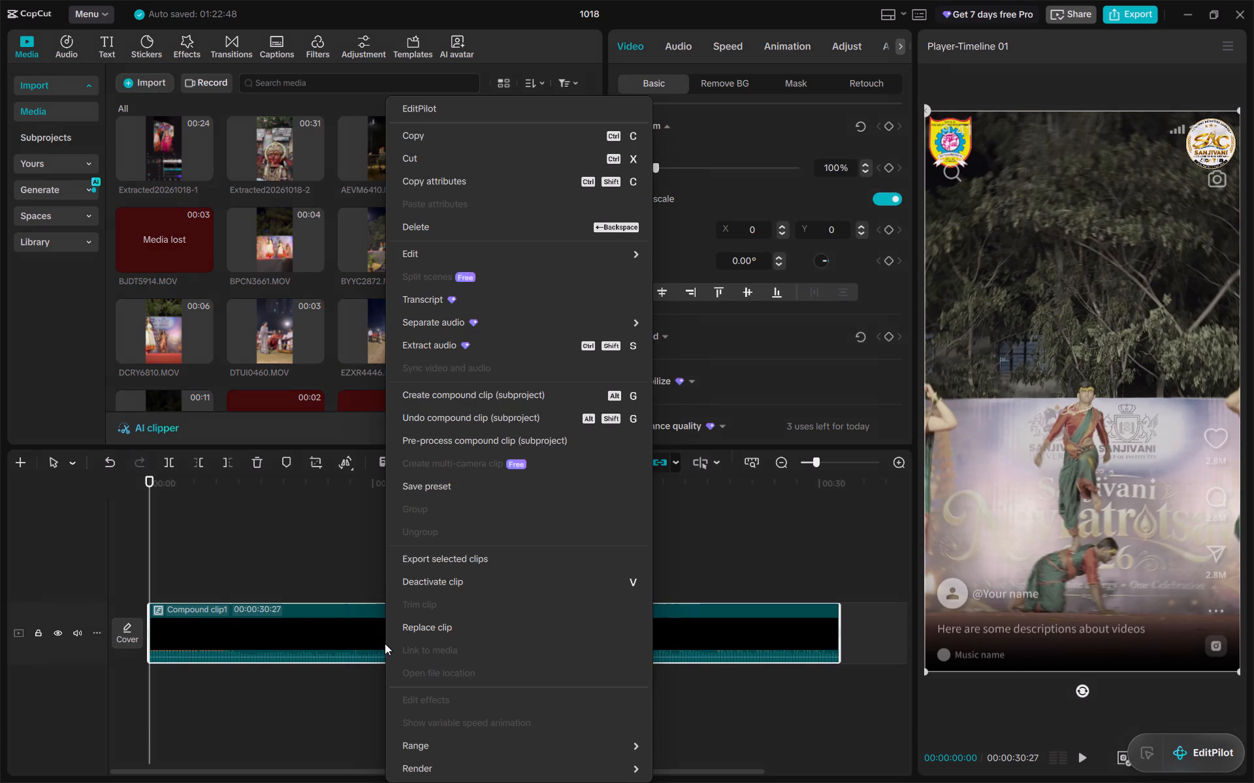
left_click(413, 422)
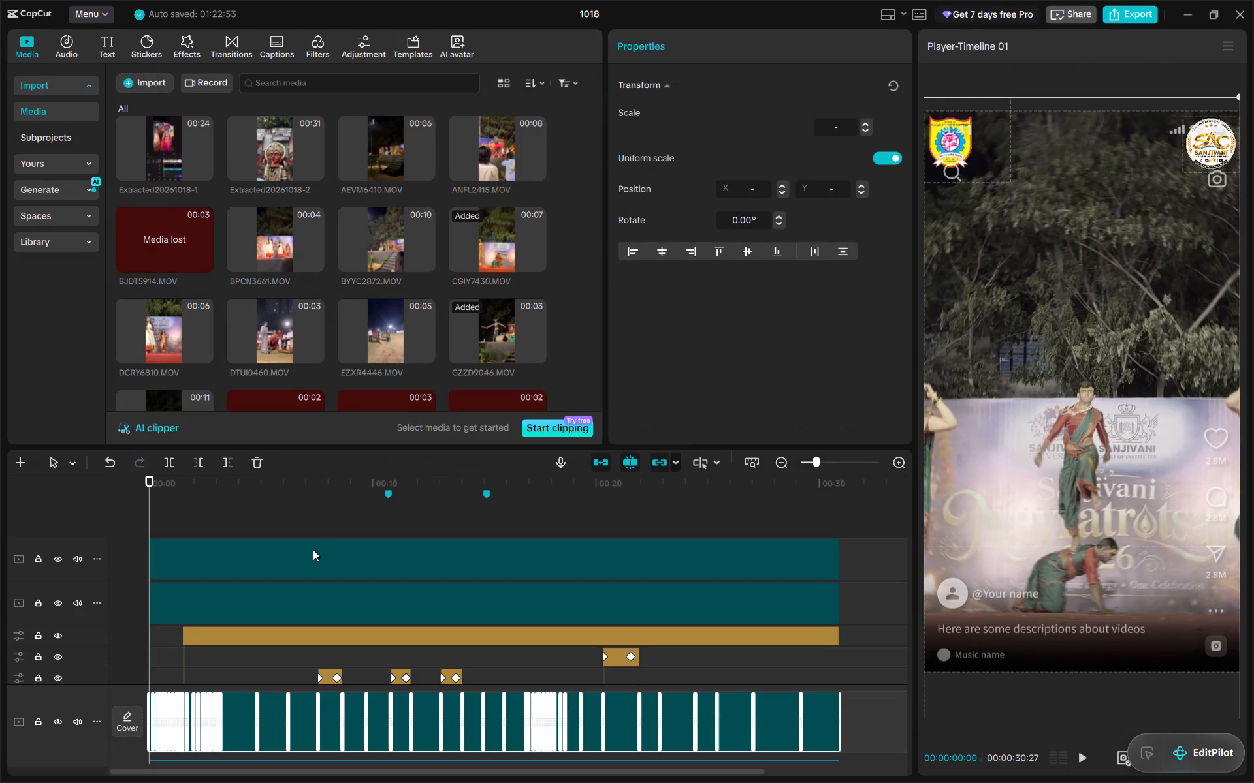
Scrub through roughly the first 12 seconds of the separated timeline to review the clips, stopping at about 00:00:05:26.
scroll(313, 549, "up", 1, "ctrl")
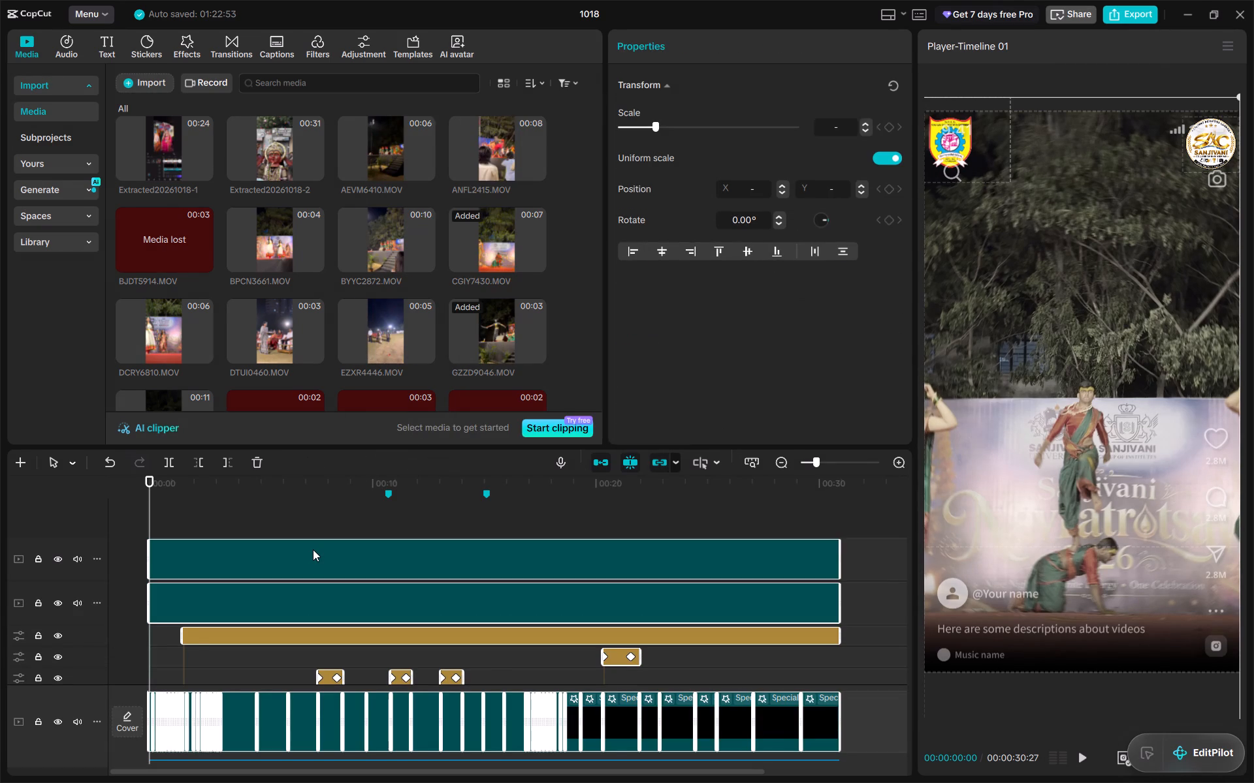
scroll(313, 549, "up", 3, "ctrl")
left_click(302, 510)
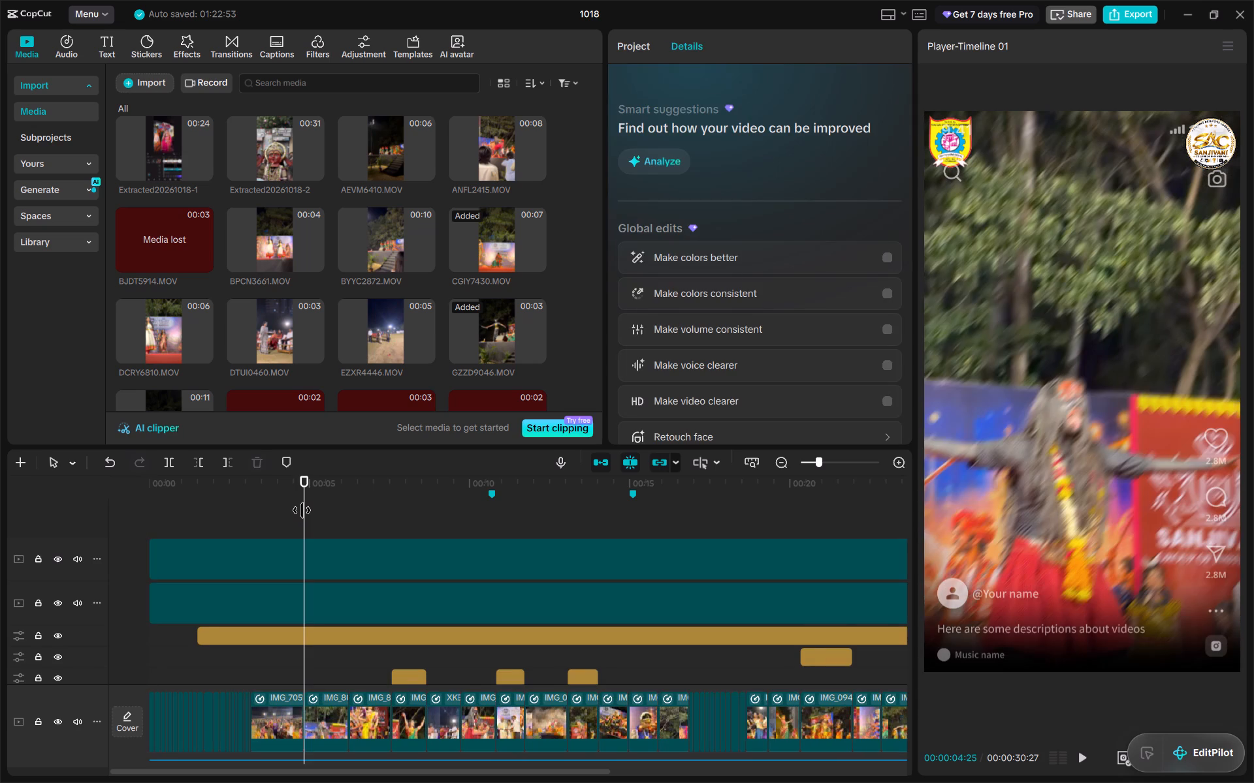
left_click_drag(302, 510, 233, 537)
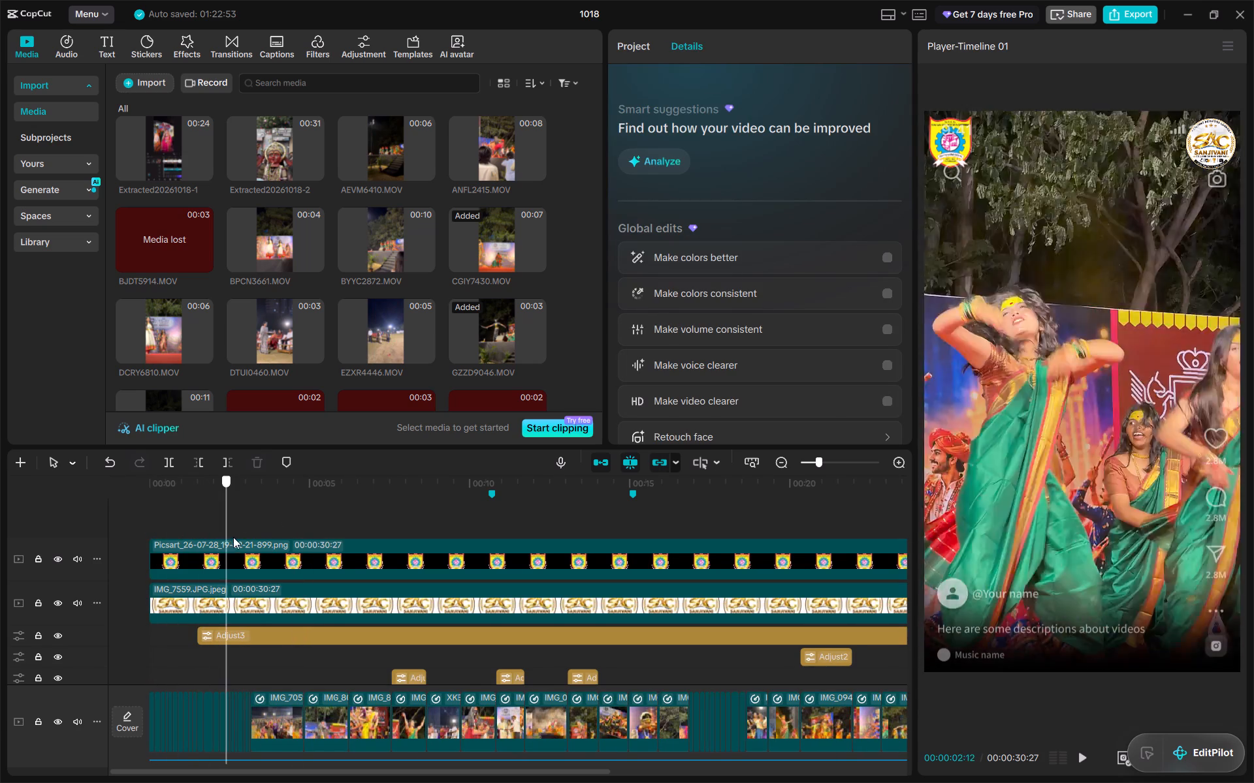
left_click_drag(233, 537, 529, 568)
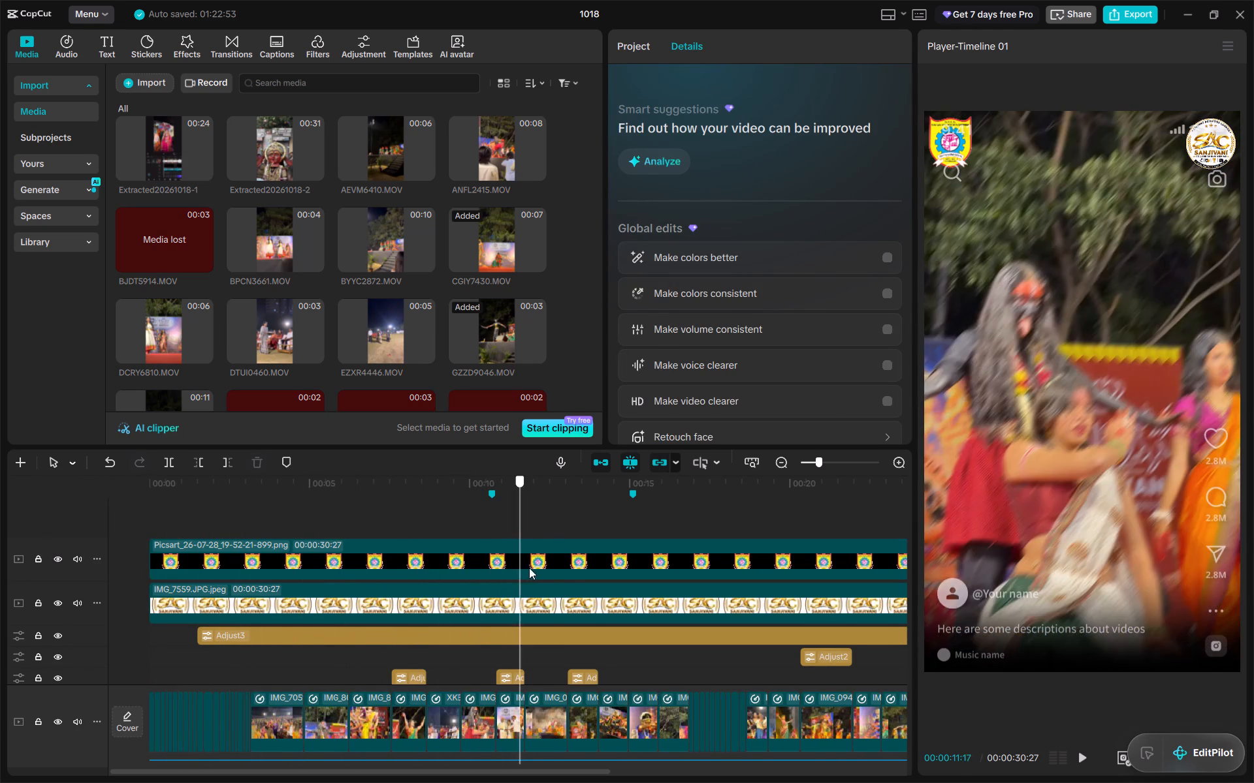
left_click_drag(529, 568, 207, 622)
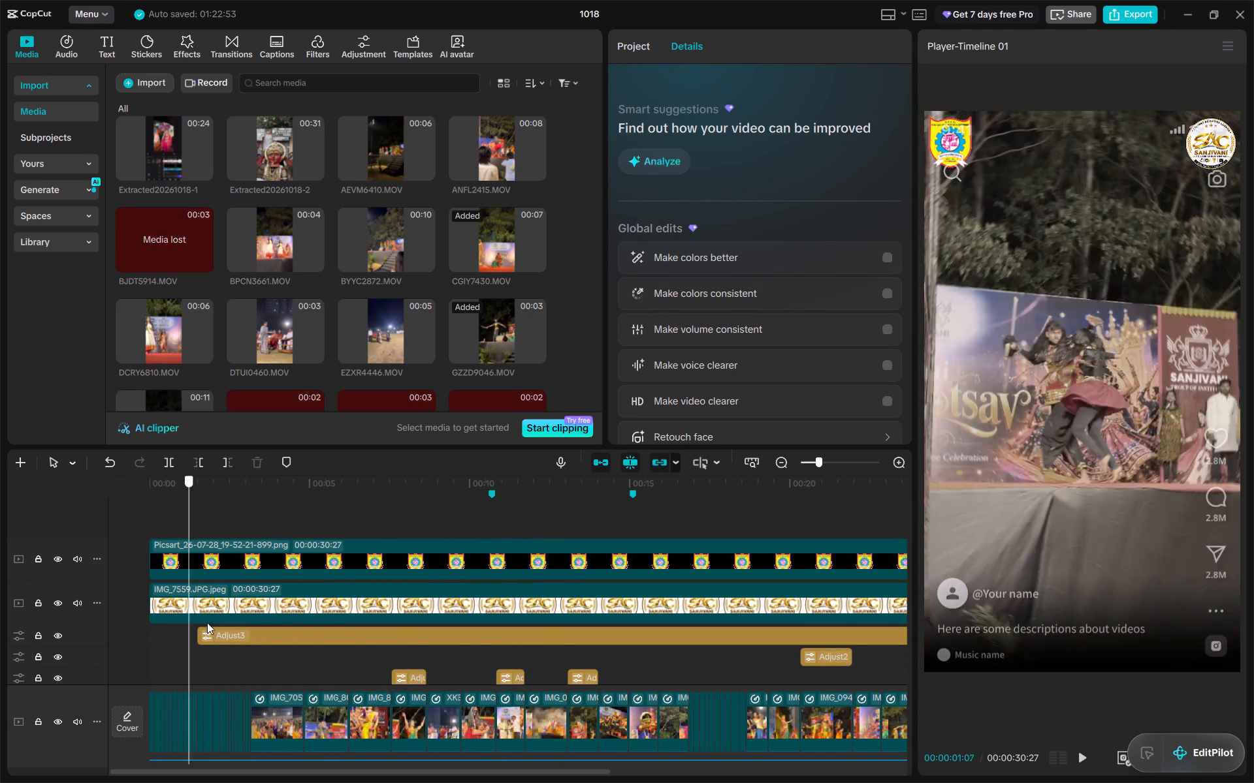
left_click_drag(207, 622, 307, 631)
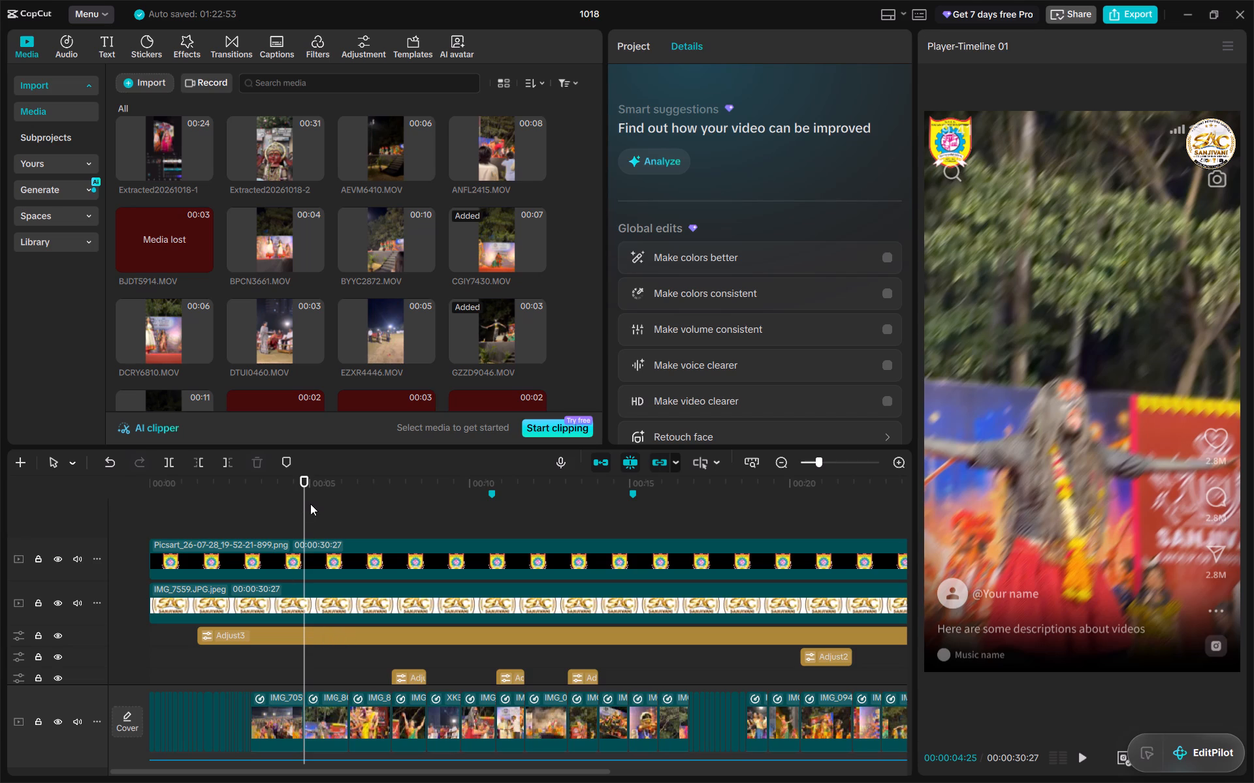
left_click_drag(307, 504, 327, 504)
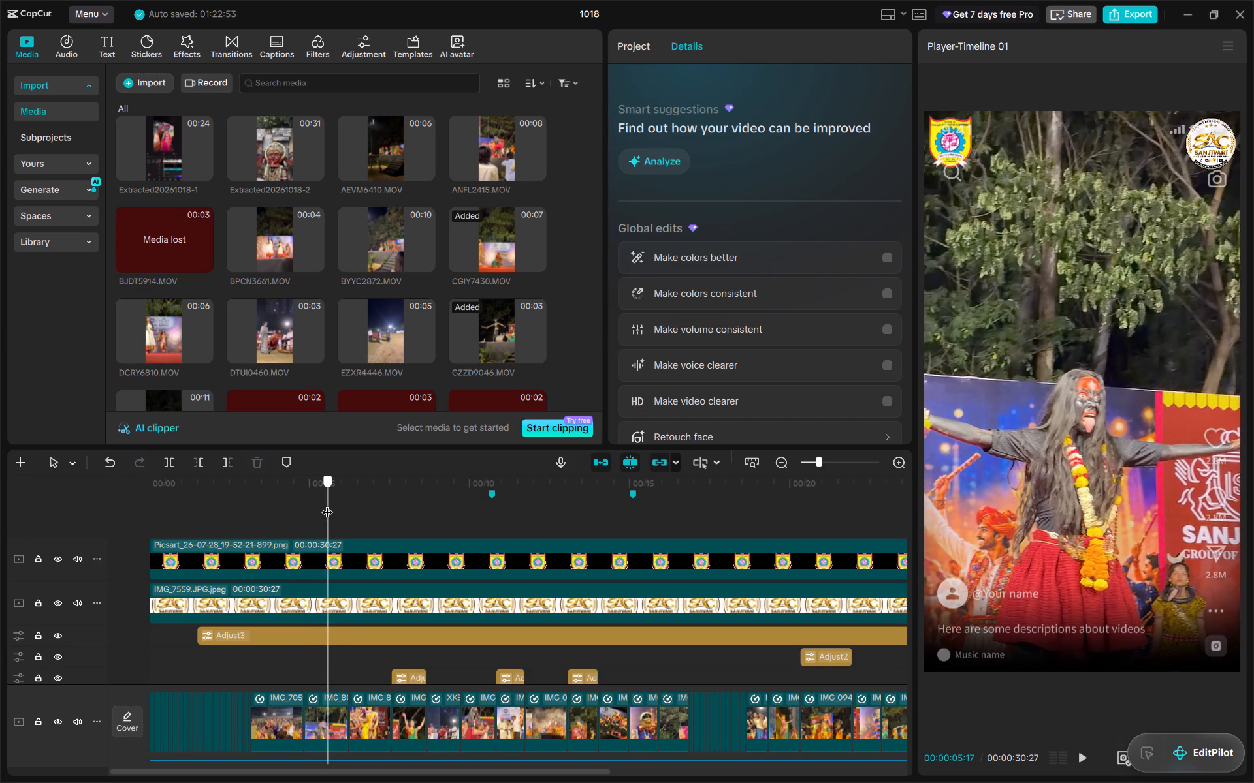
left_click_drag(327, 504, 336, 504)
Select the Adjust3 adjustment layer on the timeline.
left_click(394, 631)
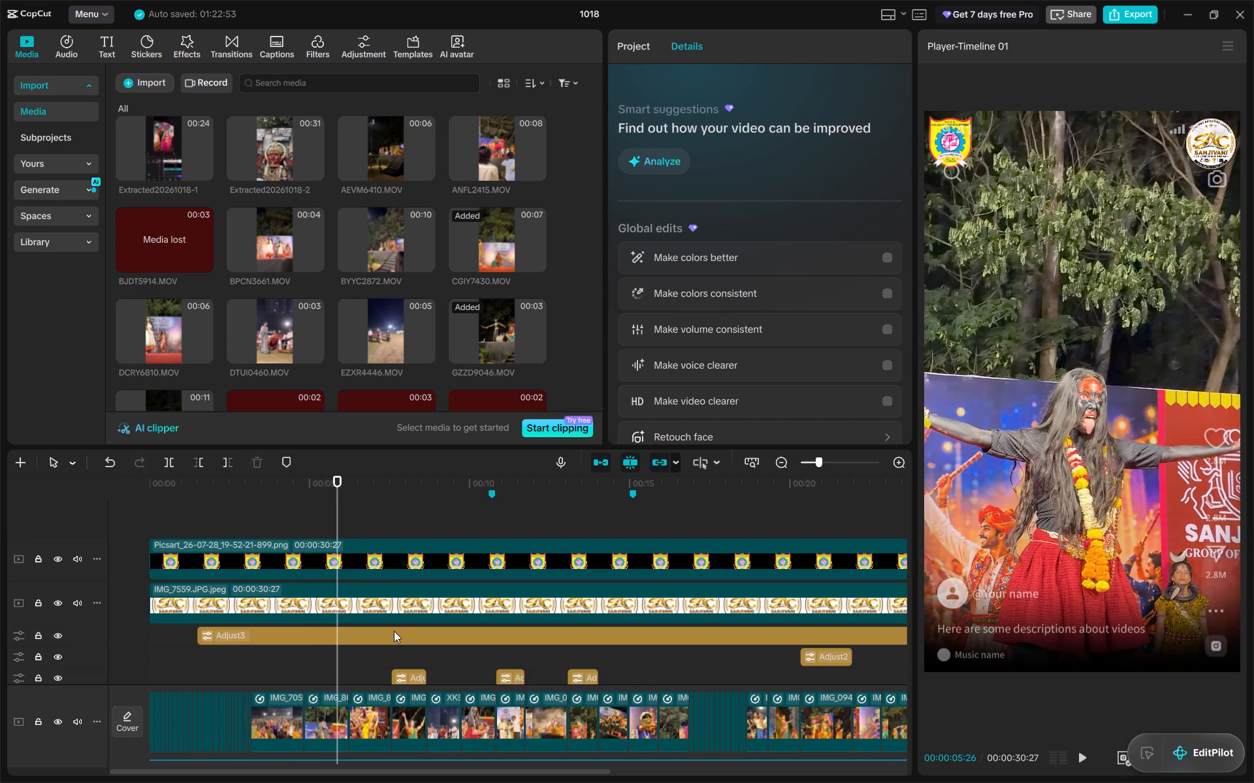
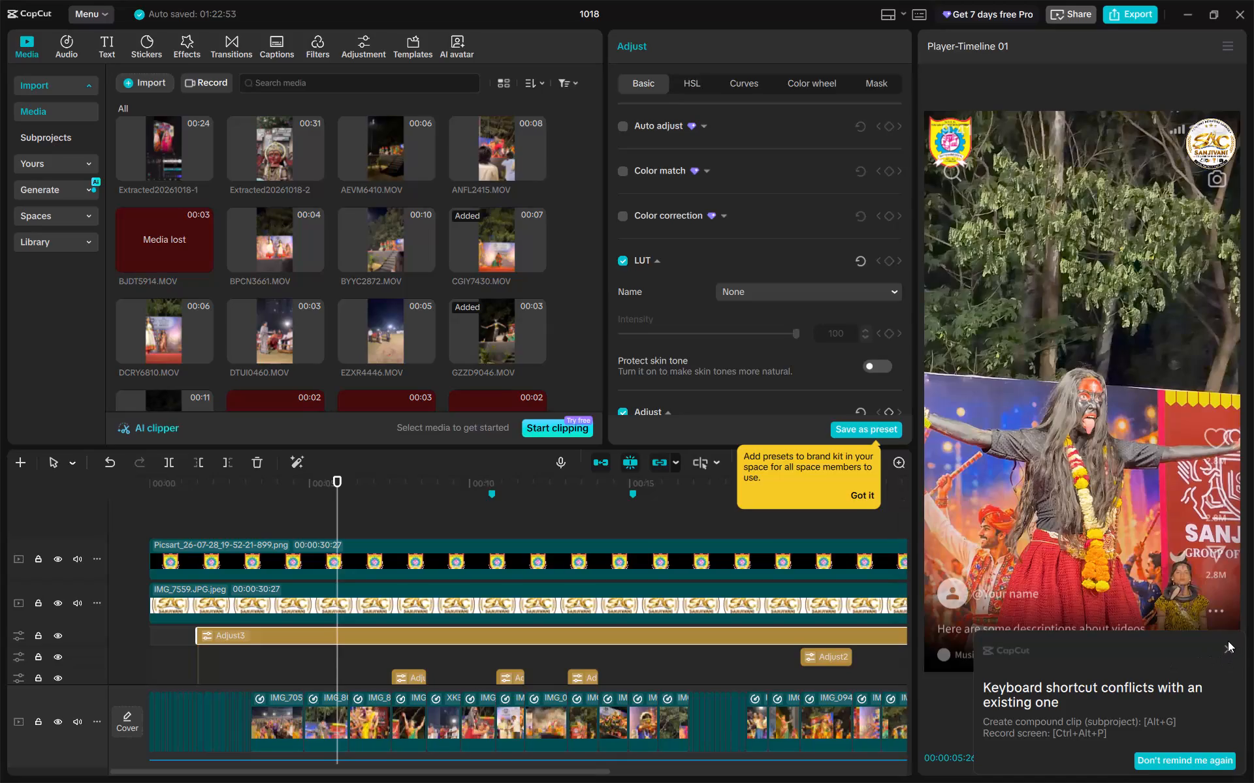
Dismiss the notice about conflicting keyboard shortcuts.
left_click_drag(1228, 641, 1223, 647)
left_click(1223, 647)
left_click(1230, 650)
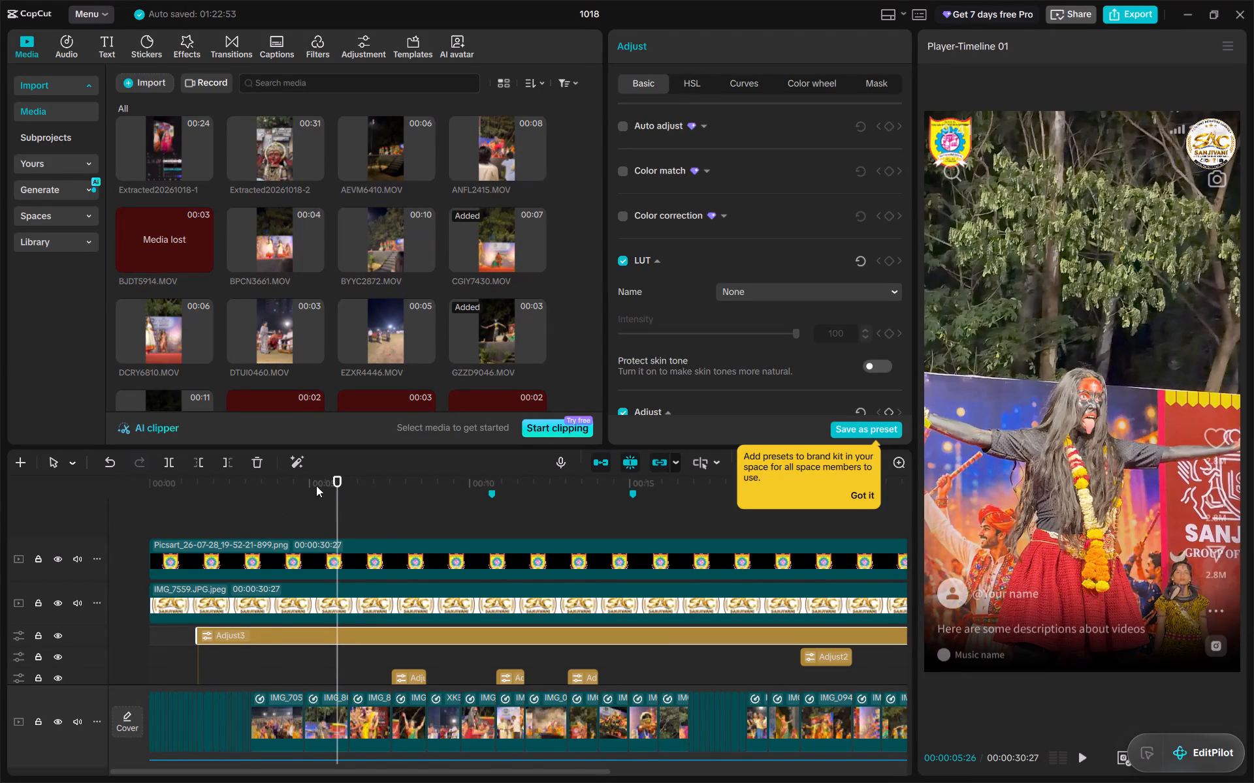
Search the filters for salt and add the Salt filter on a new track above the logo images, starting where Adjust3 starts.
left_click_drag(340, 490, 210, 511)
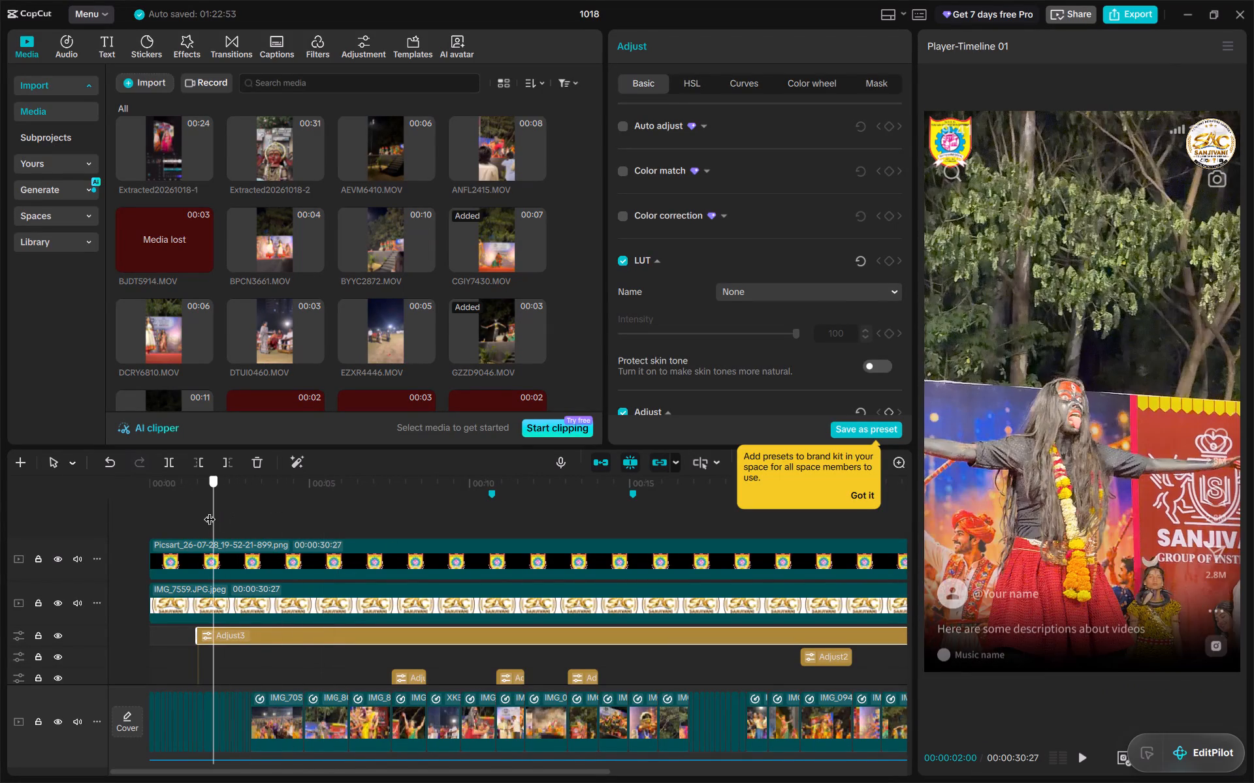
left_click_drag(210, 511, 240, 511)
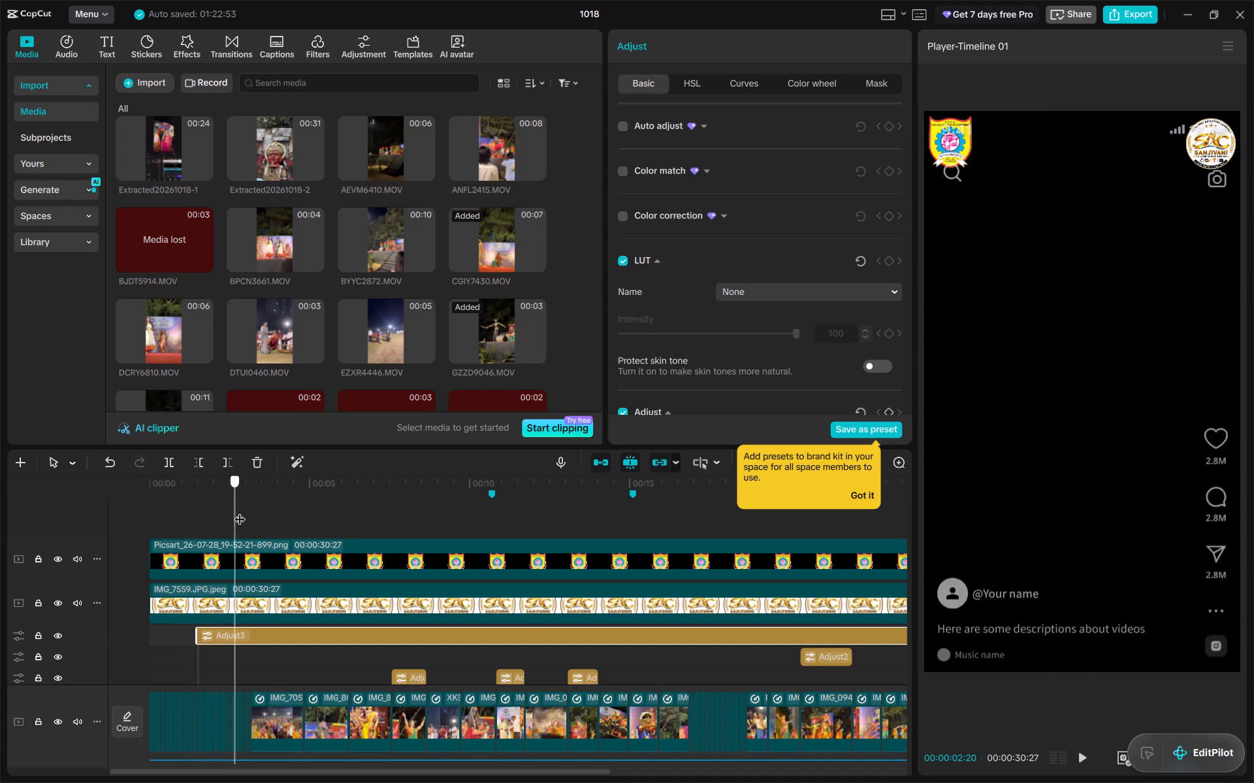
left_click_drag(240, 511, 241, 510)
left_click(356, 638)
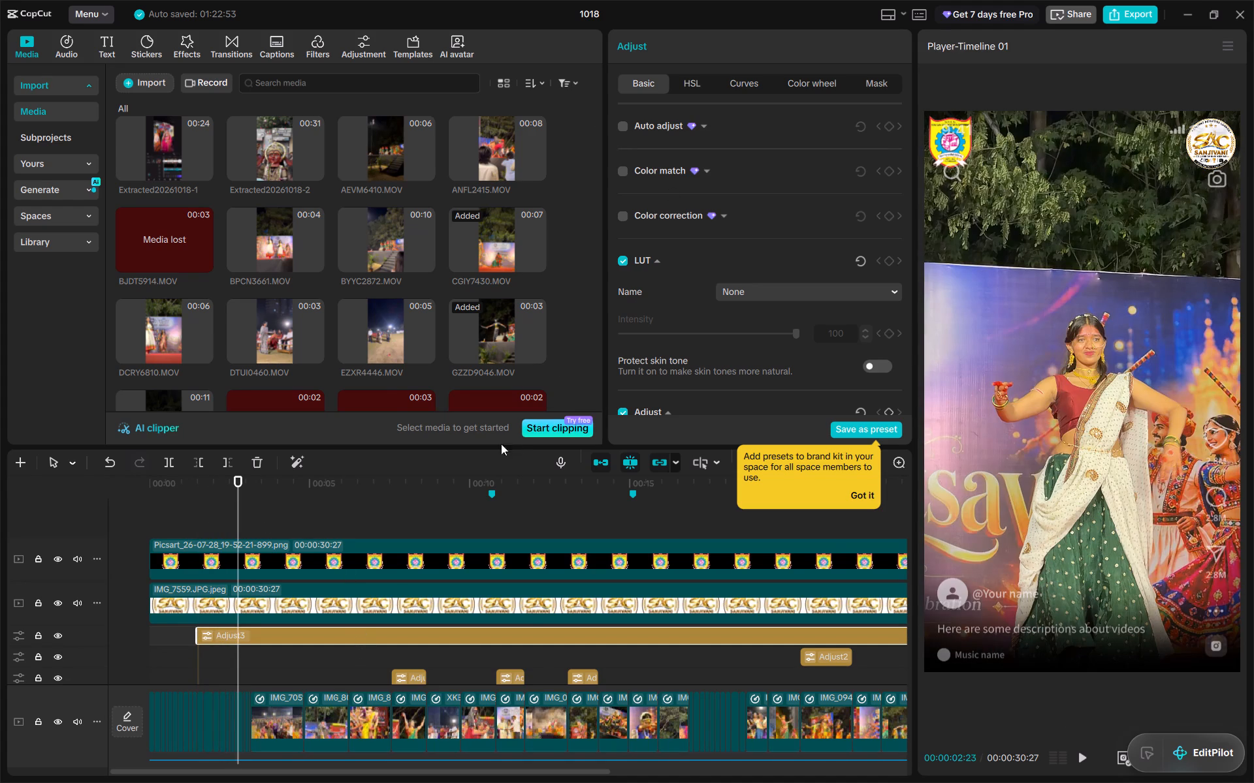
left_click(193, 46)
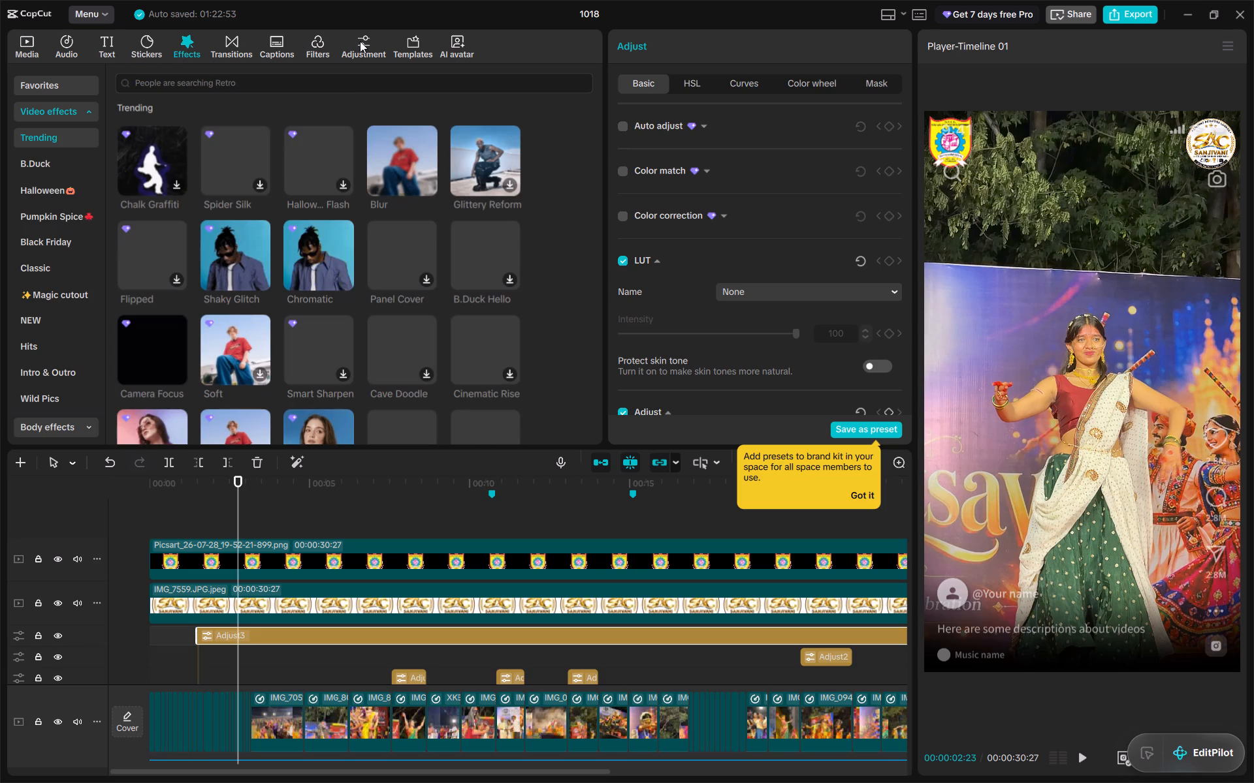
left_click(323, 42)
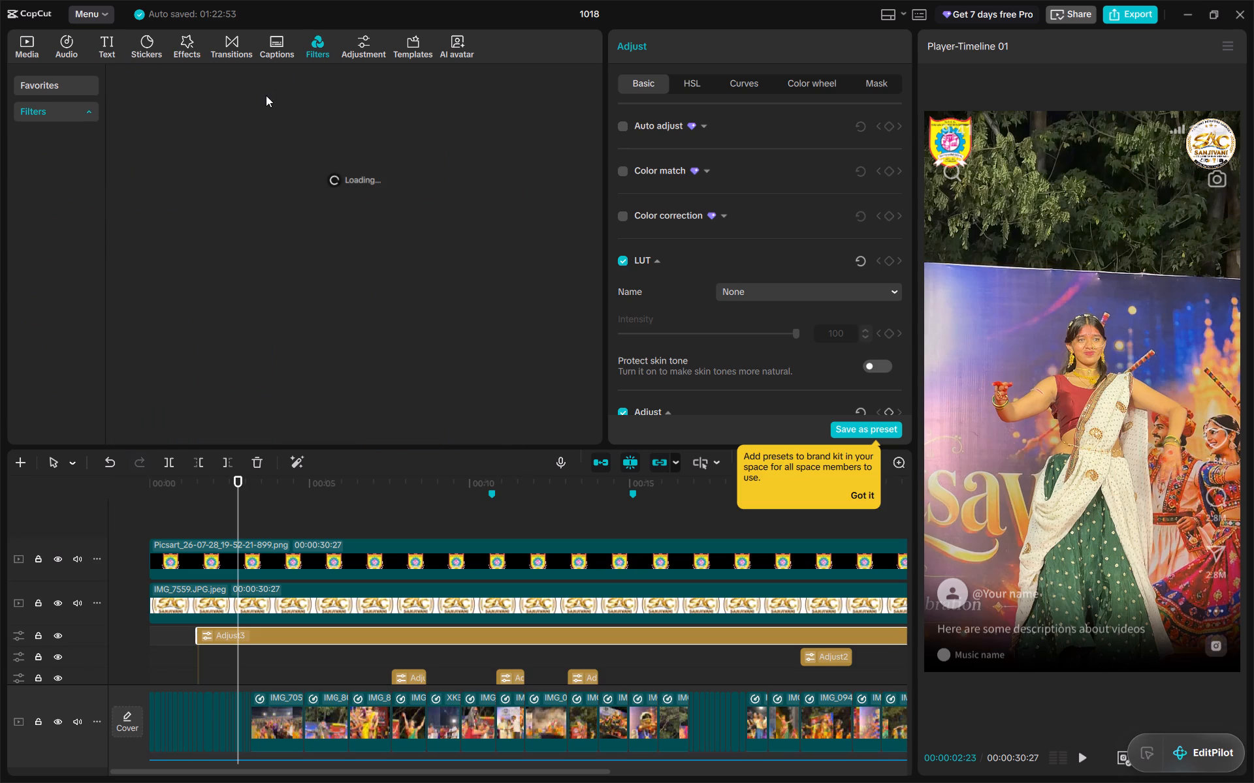
left_click(274, 87)
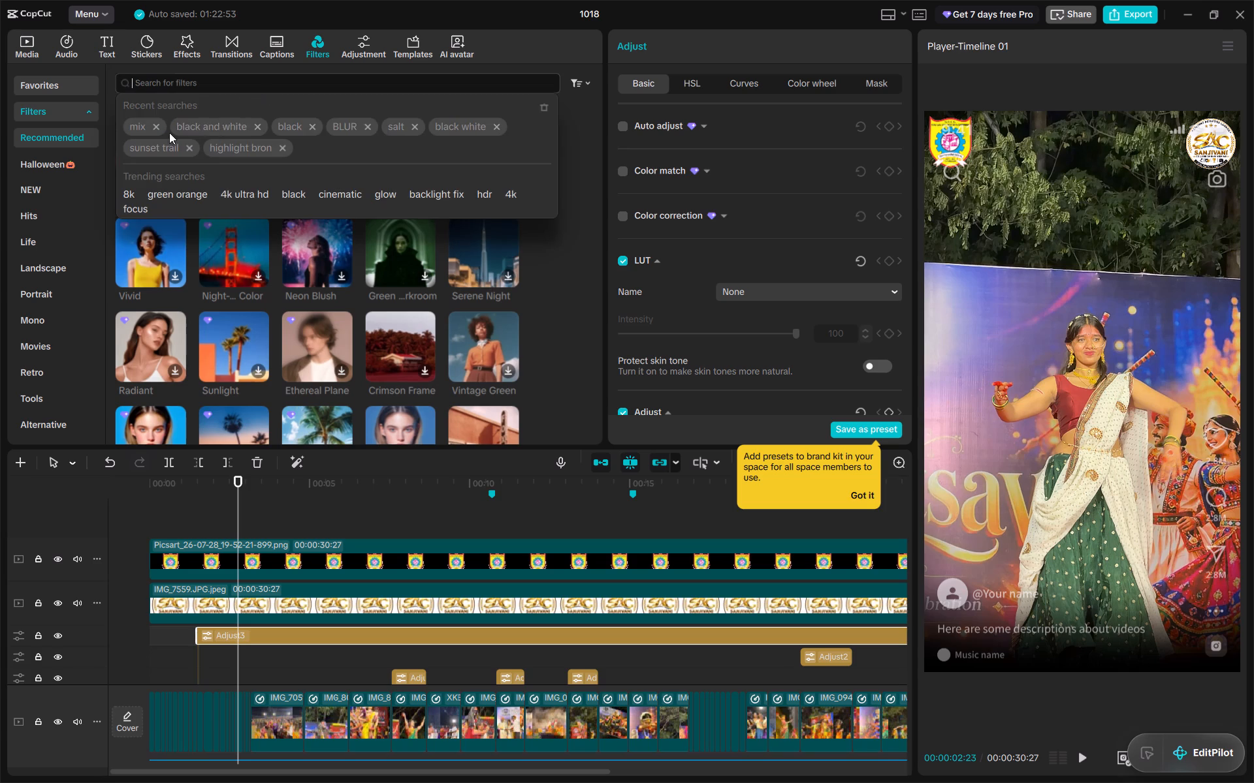
left_click(396, 119)
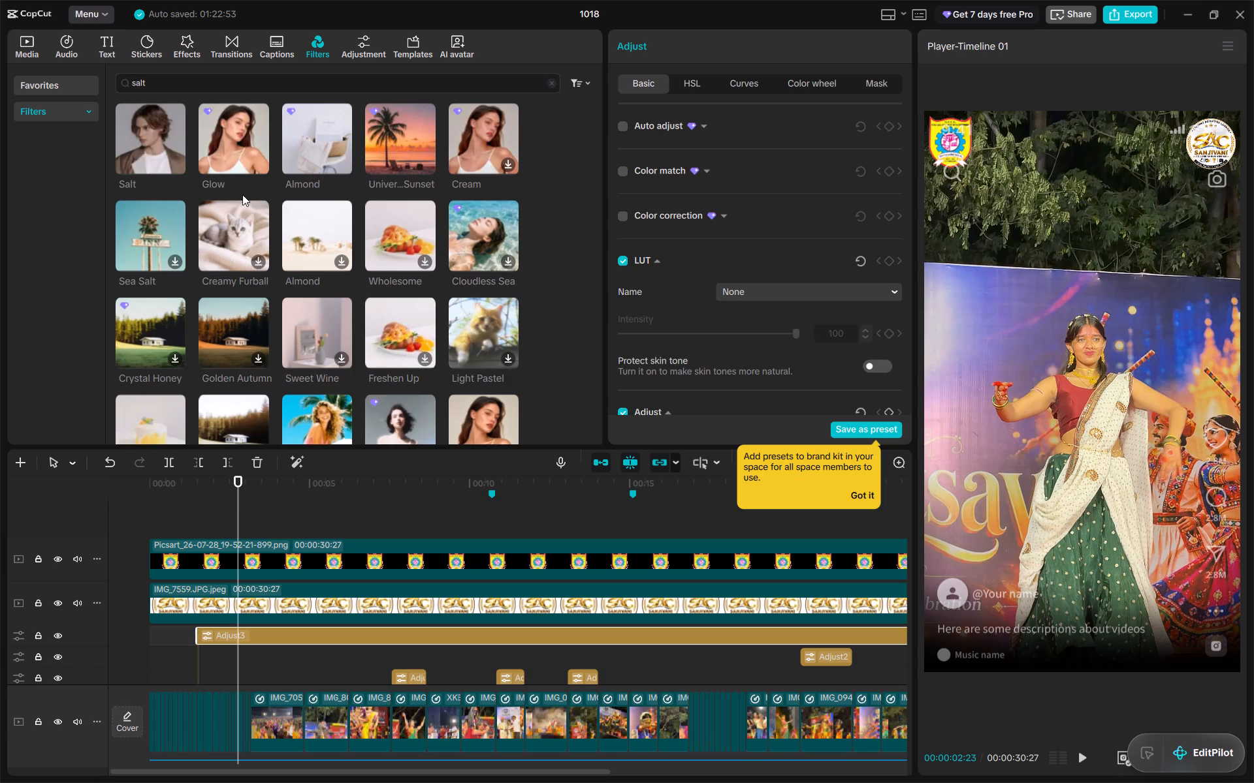
left_click_drag(116, 134, 209, 625)
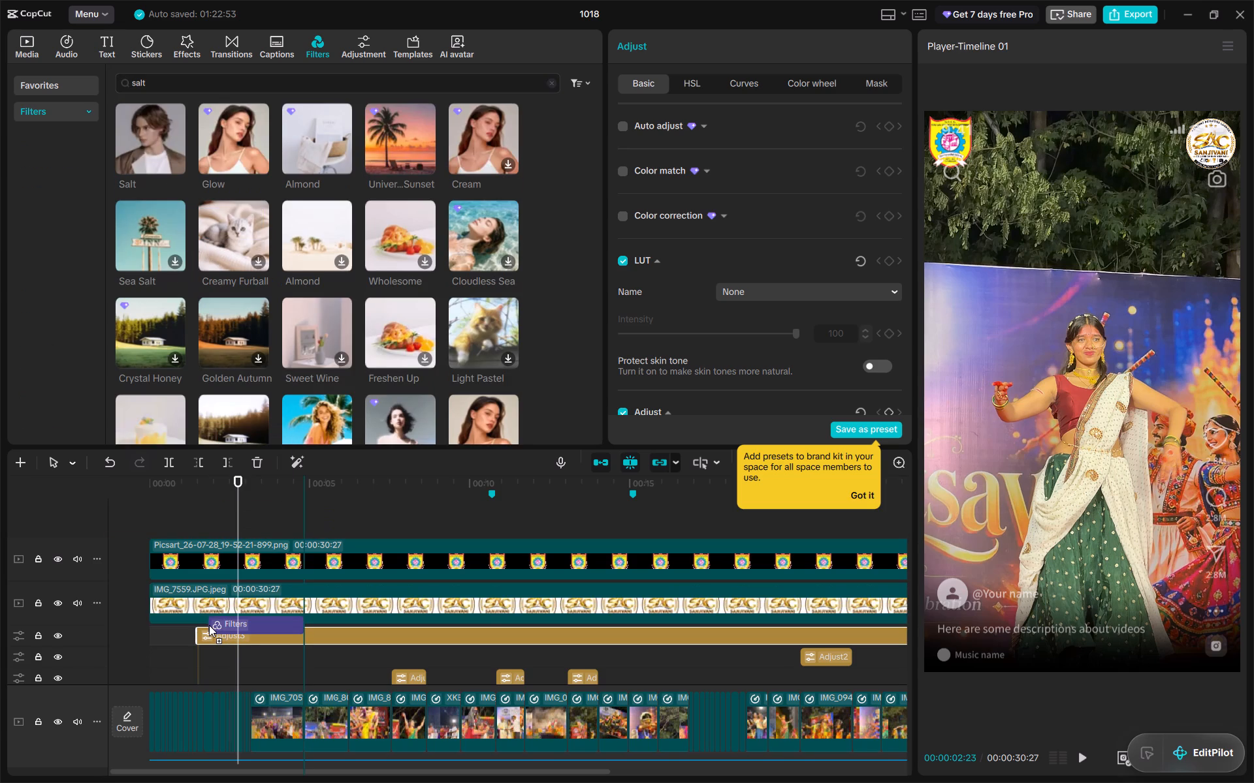
left_click_drag(209, 625, 196, 530)
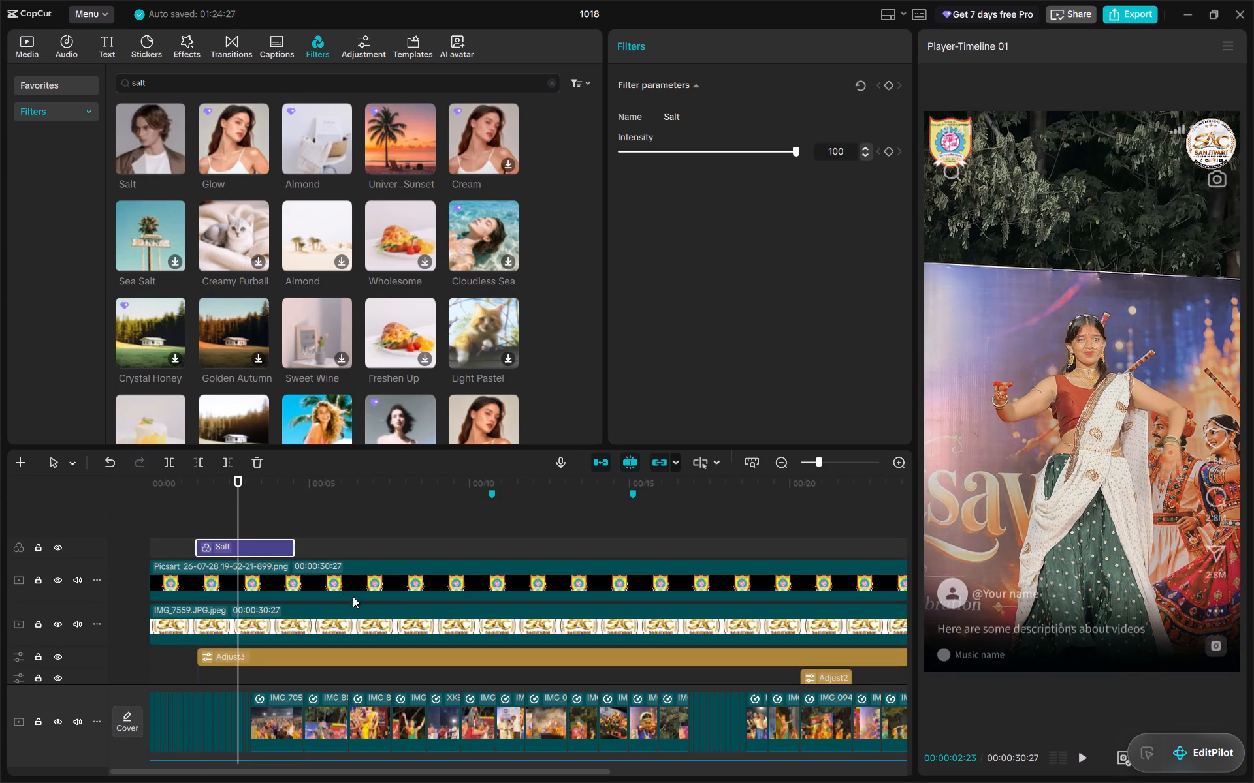
Extend the Salt filter's end to match the end of the last clip at about 00:00:30:27.
left_click(215, 547)
left_click_drag(293, 547, 404, 564)
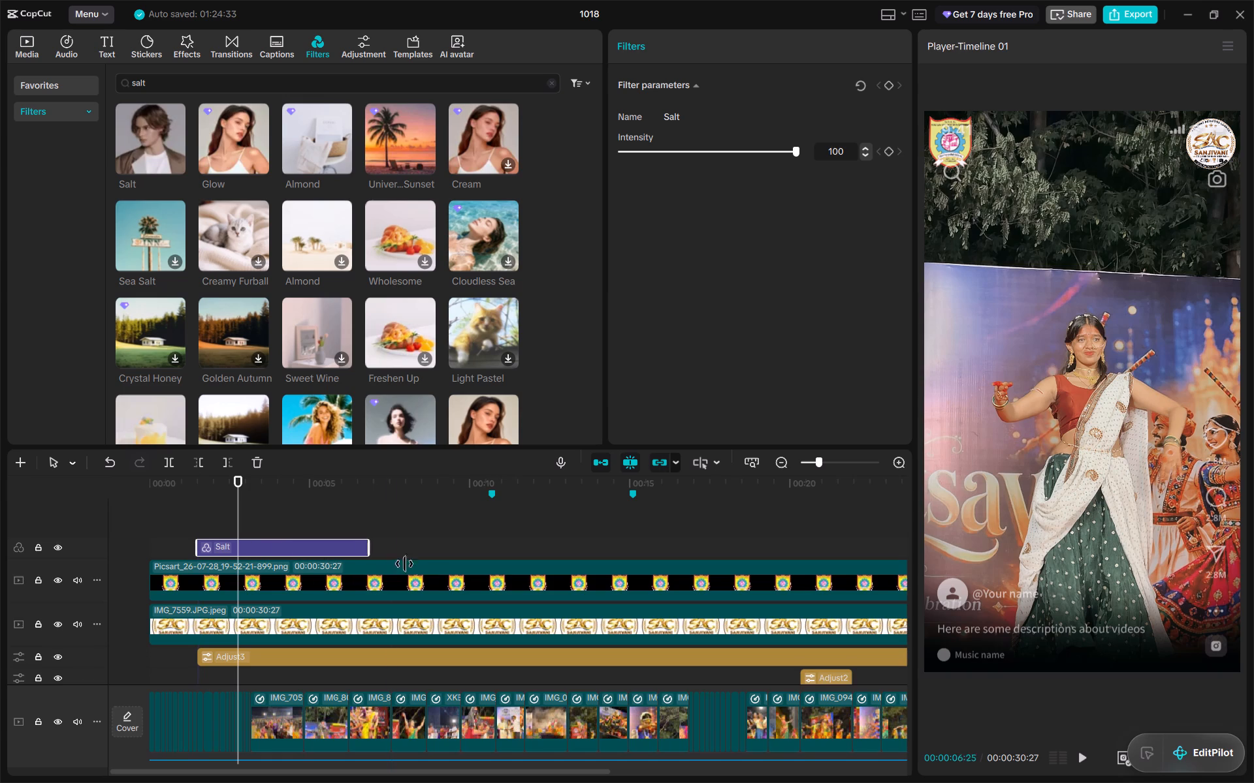
left_click_drag(404, 564, 404, 701)
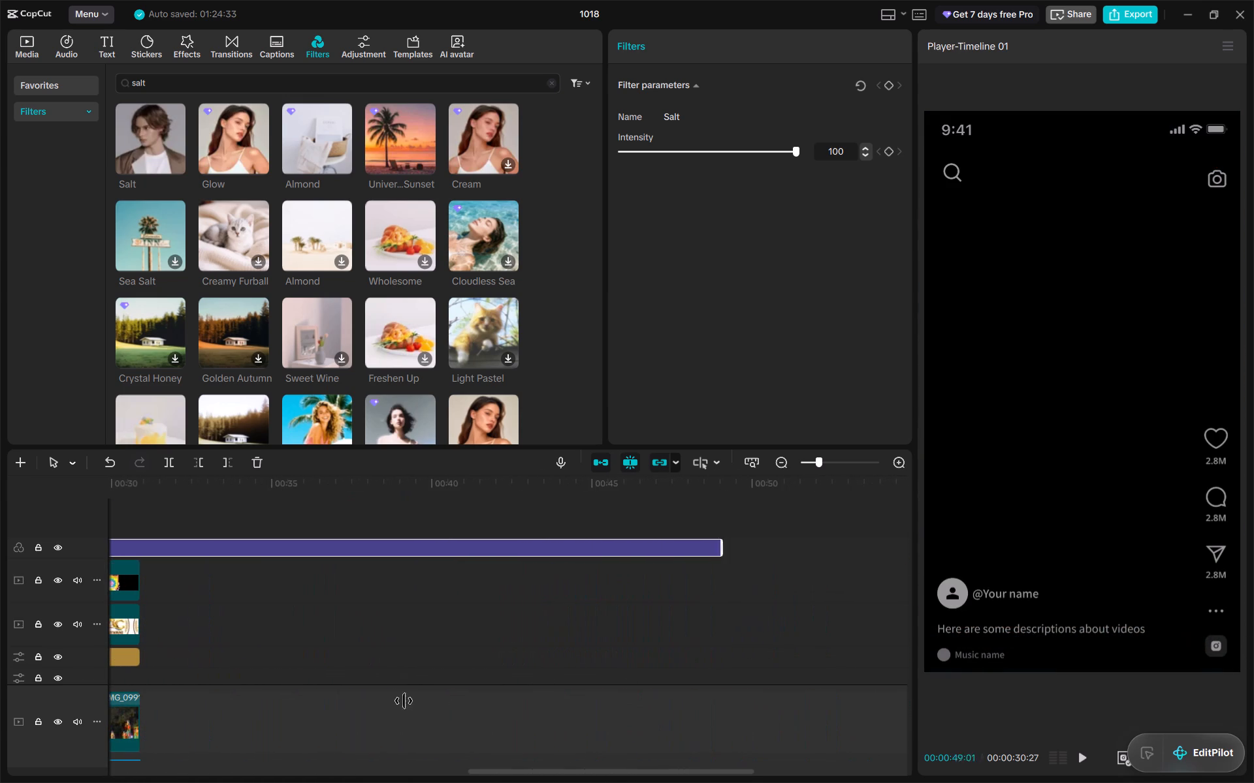
left_click_drag(404, 701, 142, 643)
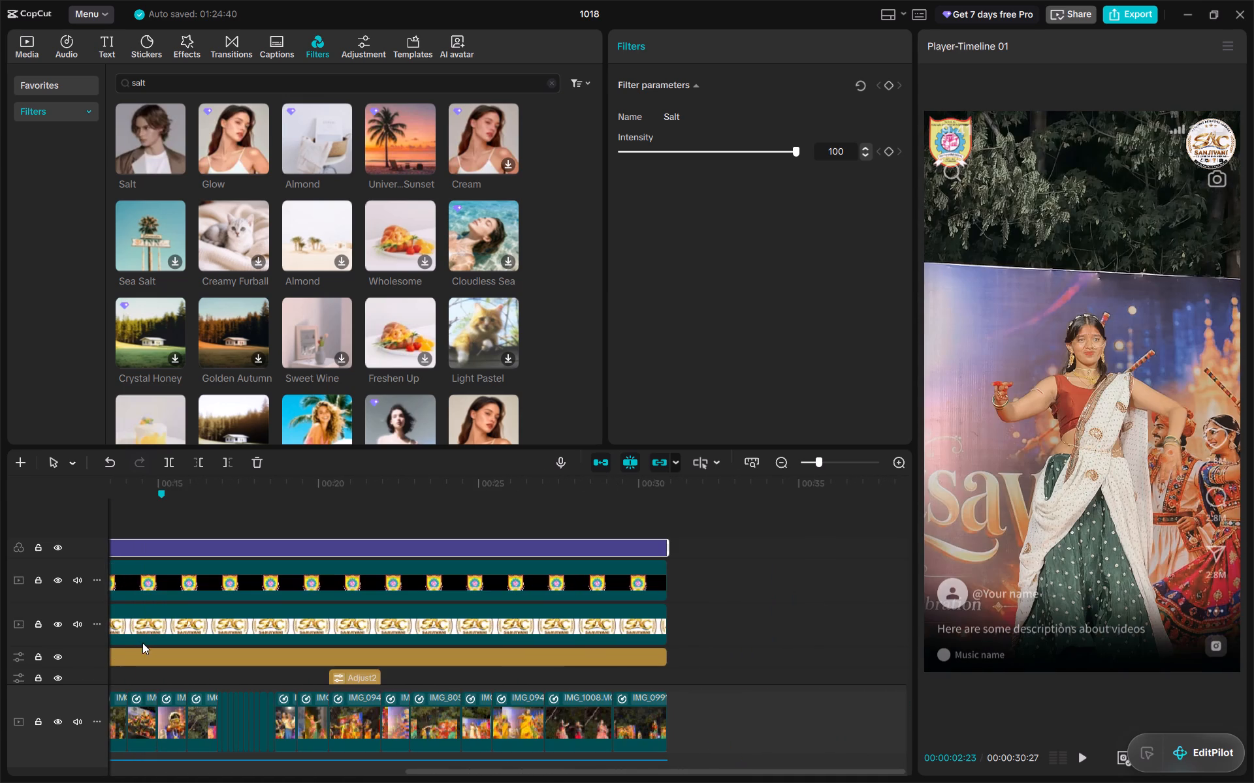
scroll(330, 522, "right", 9)
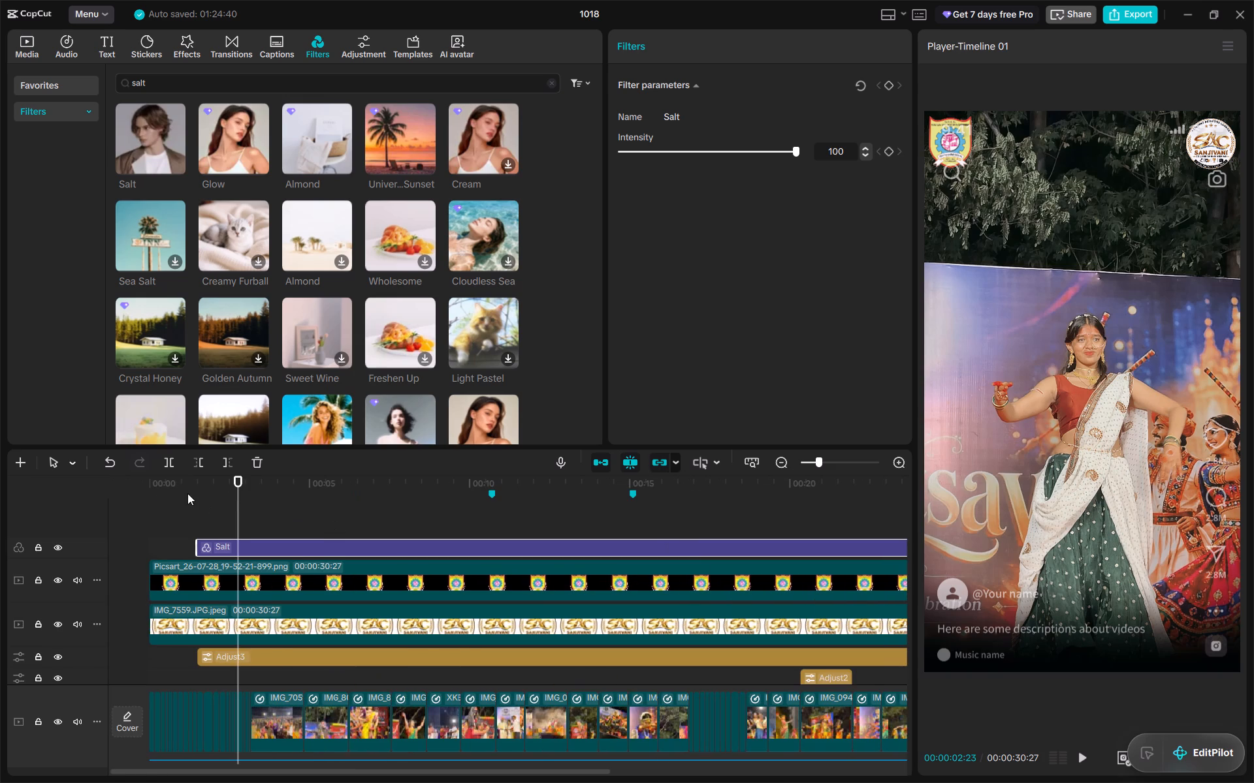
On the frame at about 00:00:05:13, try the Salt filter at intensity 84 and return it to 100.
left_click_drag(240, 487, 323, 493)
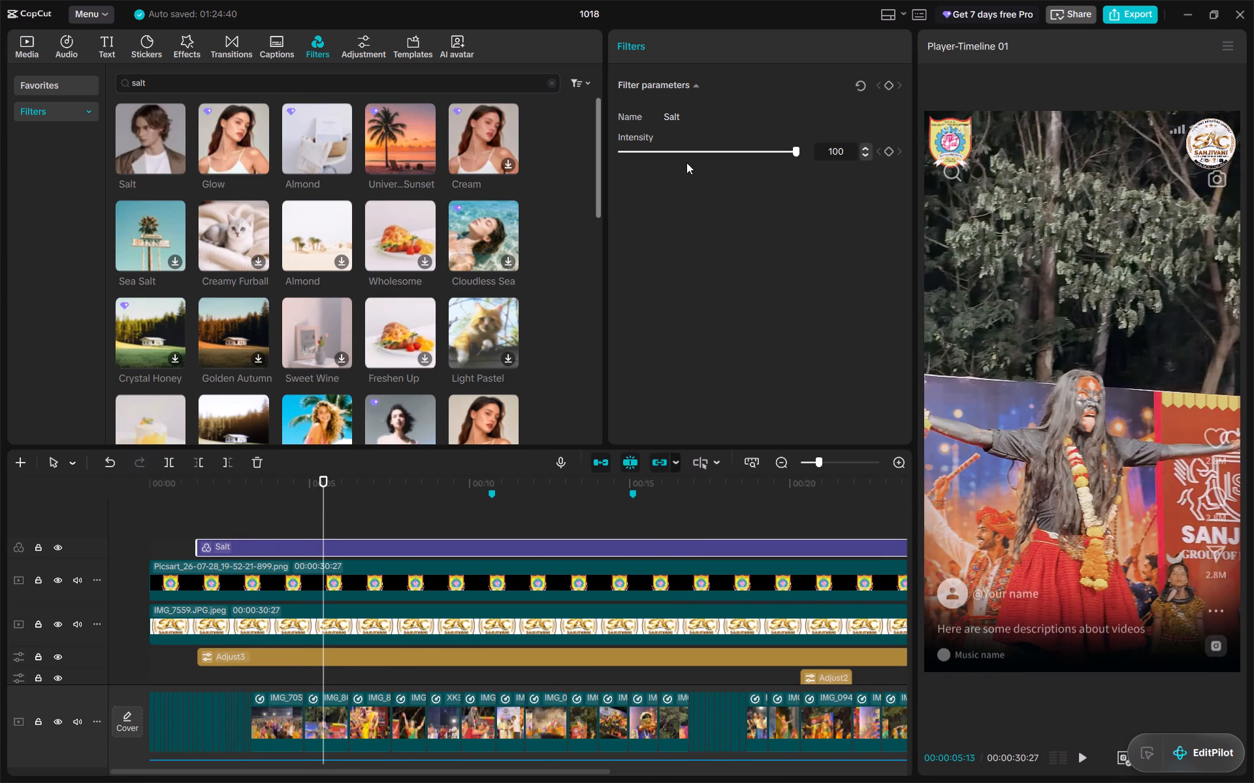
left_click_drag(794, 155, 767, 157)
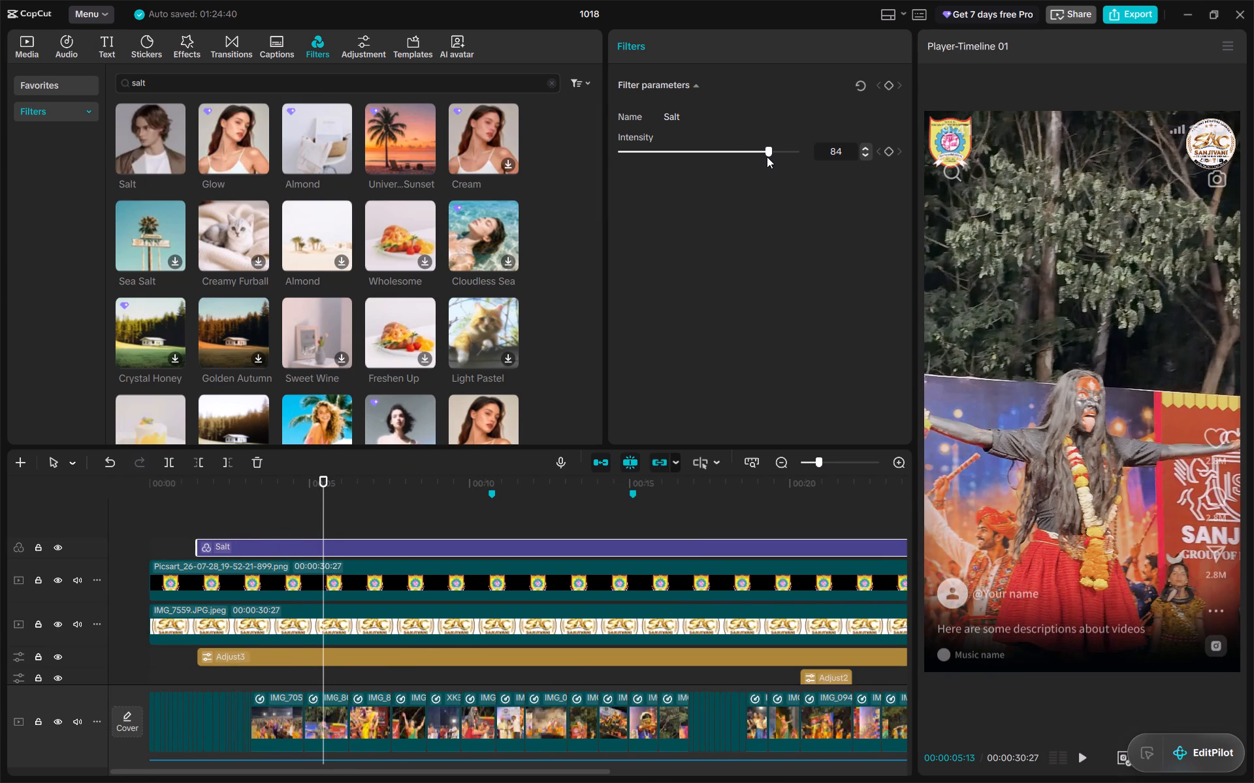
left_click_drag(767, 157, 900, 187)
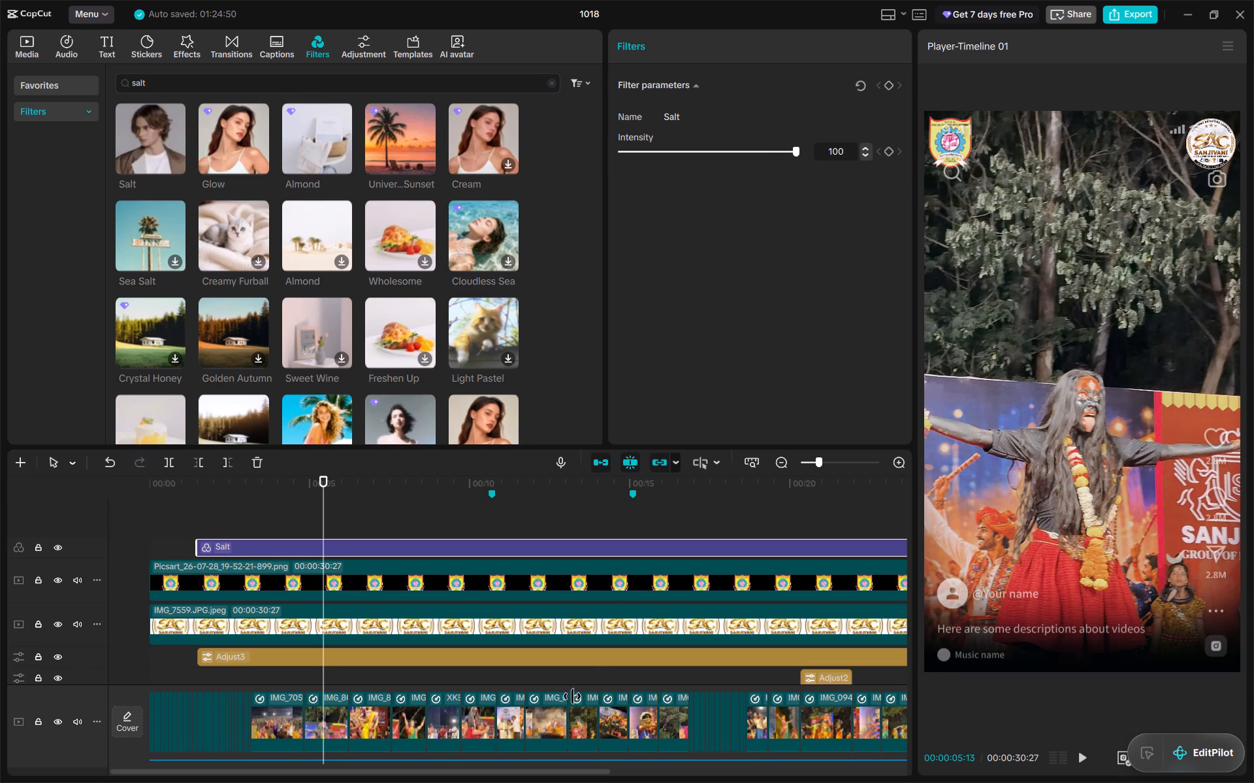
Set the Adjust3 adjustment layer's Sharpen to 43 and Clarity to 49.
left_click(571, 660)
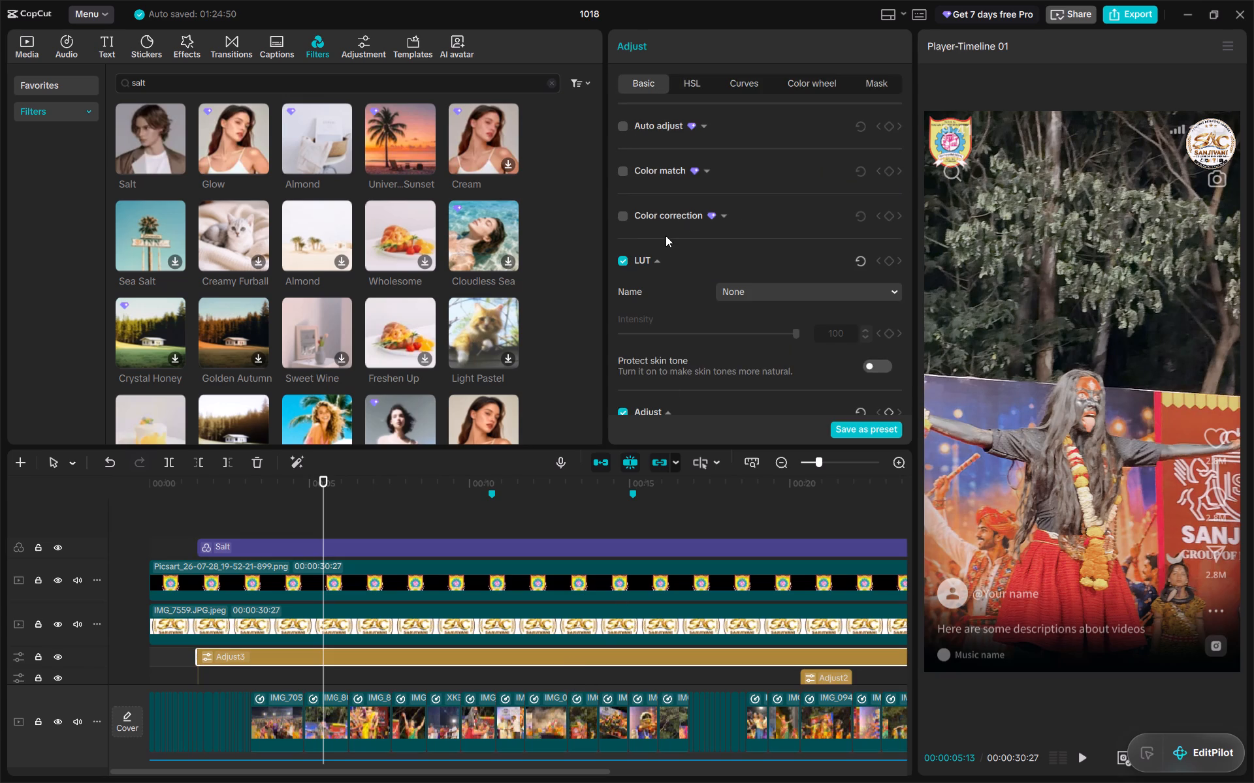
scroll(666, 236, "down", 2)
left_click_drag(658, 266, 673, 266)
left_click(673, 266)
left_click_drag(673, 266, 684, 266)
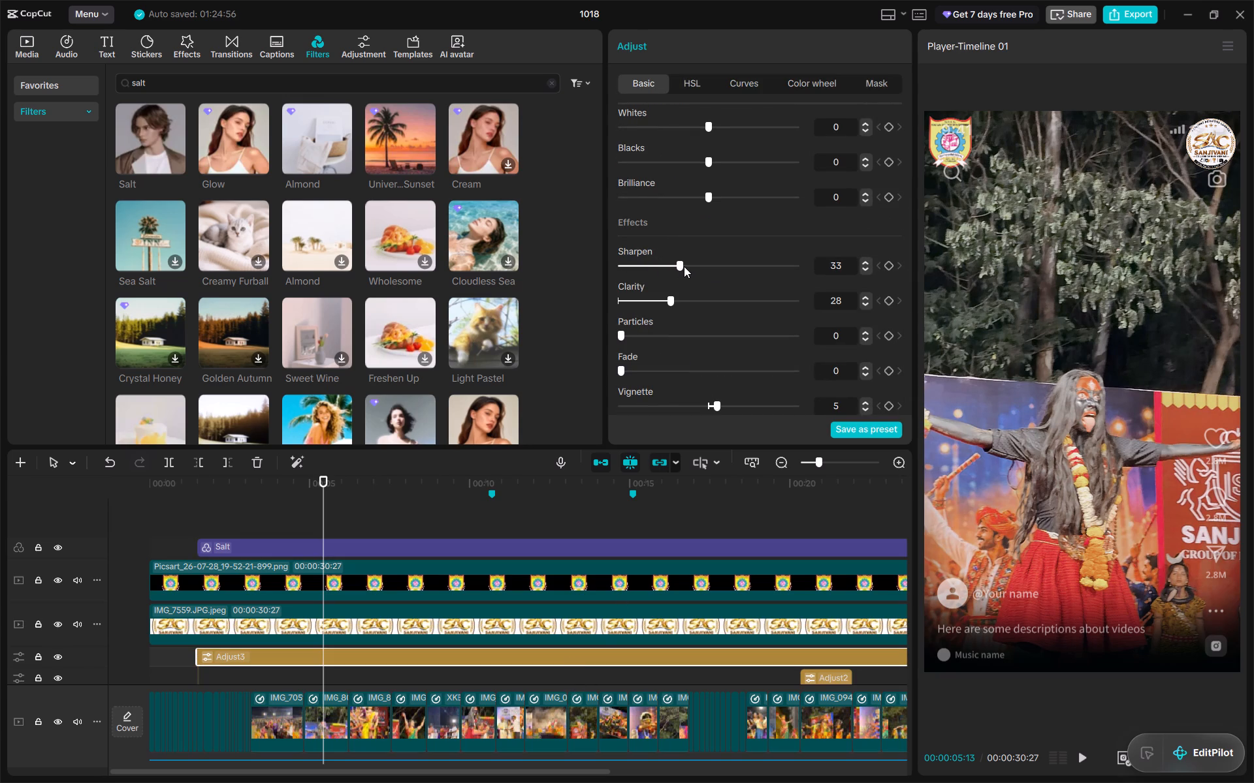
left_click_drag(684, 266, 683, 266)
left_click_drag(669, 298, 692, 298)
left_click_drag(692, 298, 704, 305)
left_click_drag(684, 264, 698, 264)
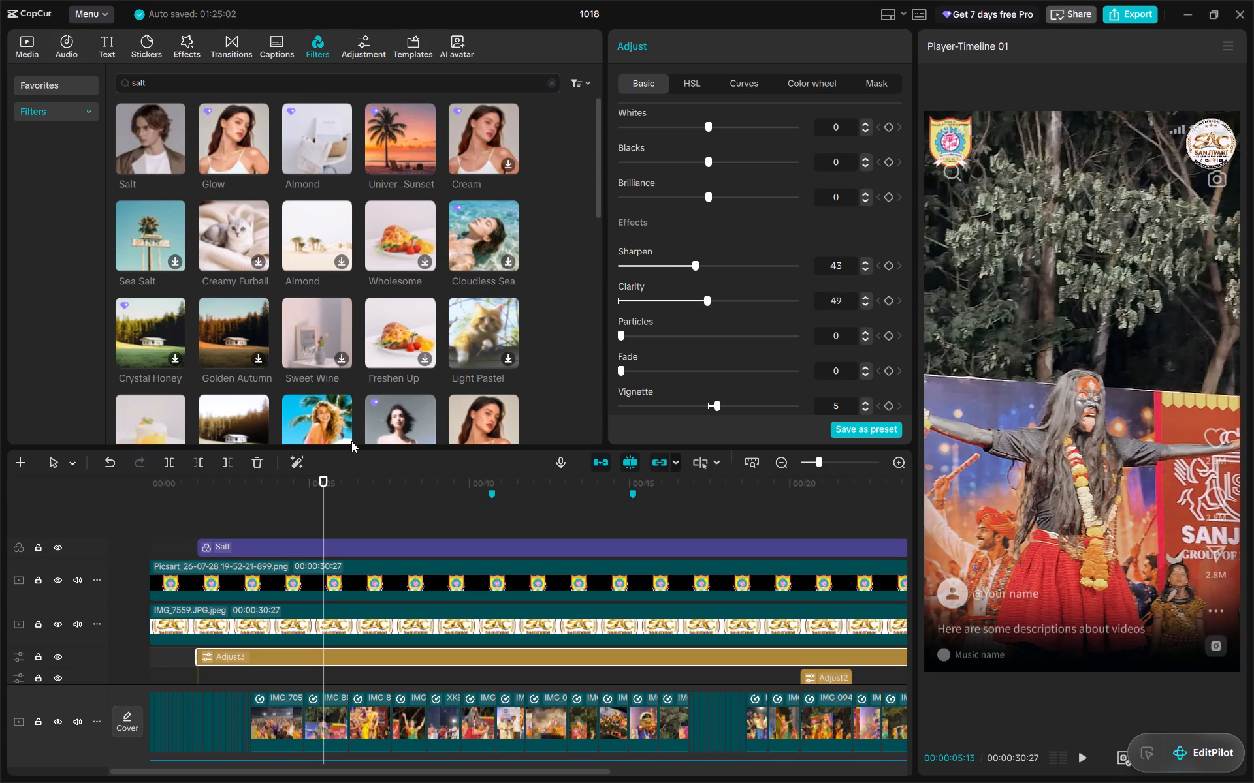
Play and scrub from near the timeline's start to about 00:00:08:20 to review the filtered and sharpened clips.
left_click_drag(321, 495, 234, 496)
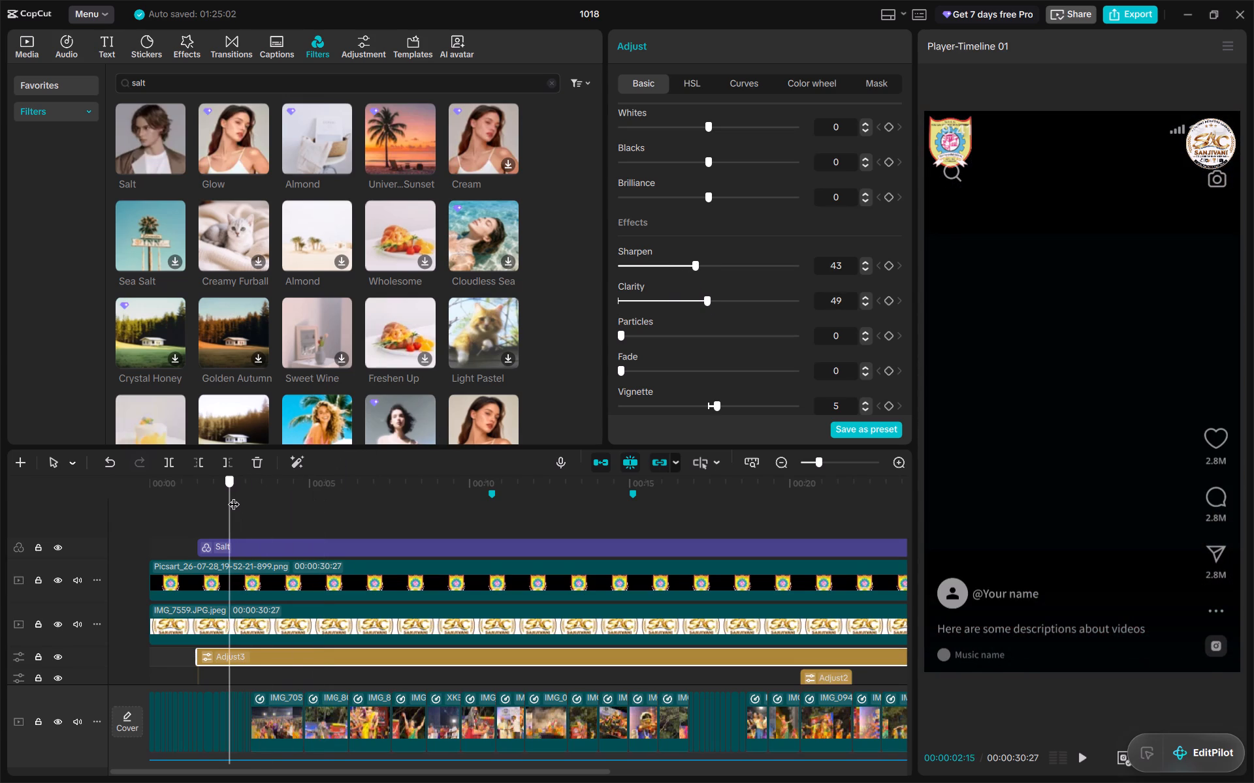
left_click_drag(234, 496, 174, 492)
key("space")
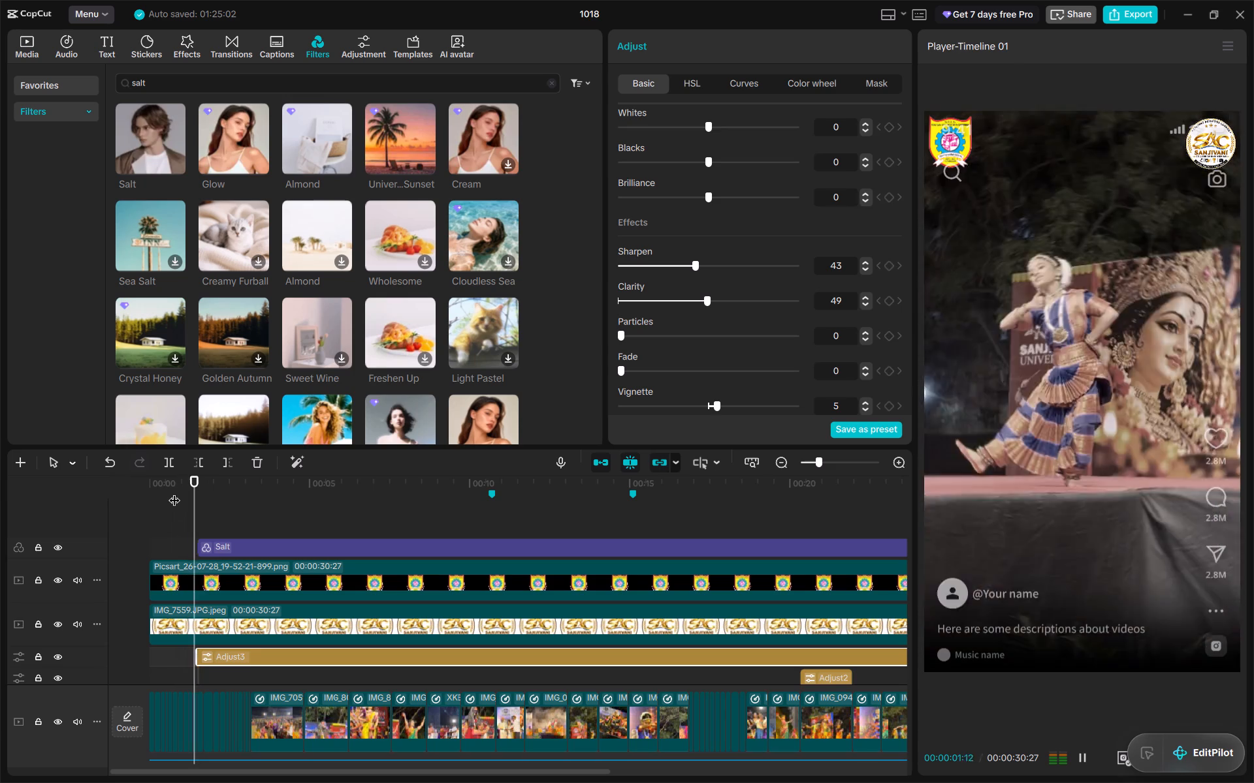
key("space")
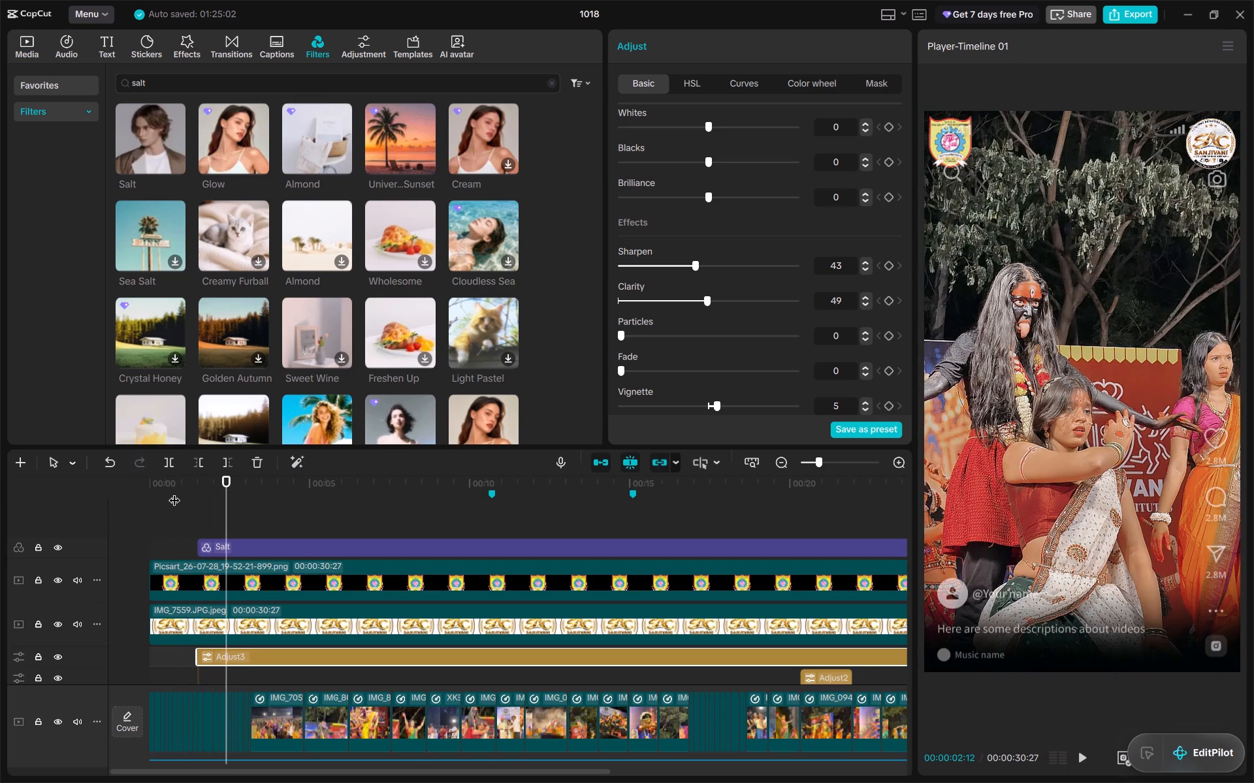
key("space")
key("space")
key("space")
key("space")
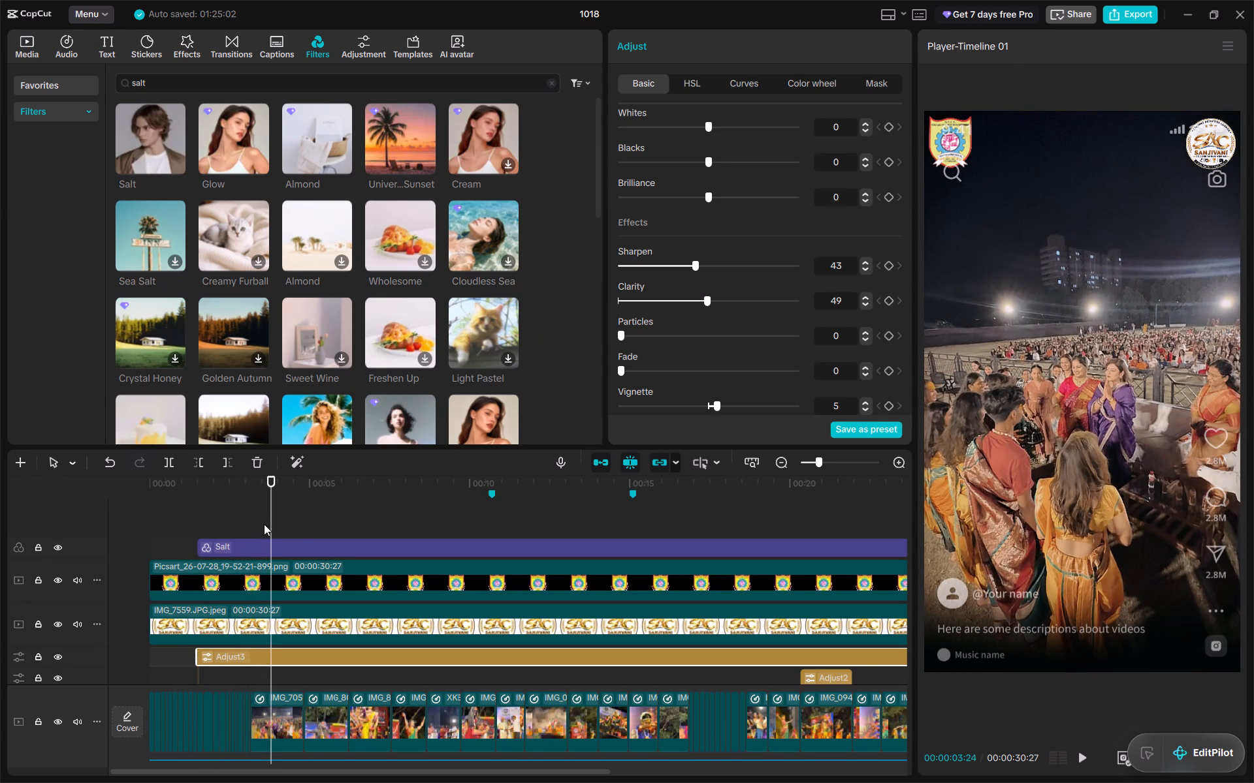
left_click_drag(270, 517, 329, 518)
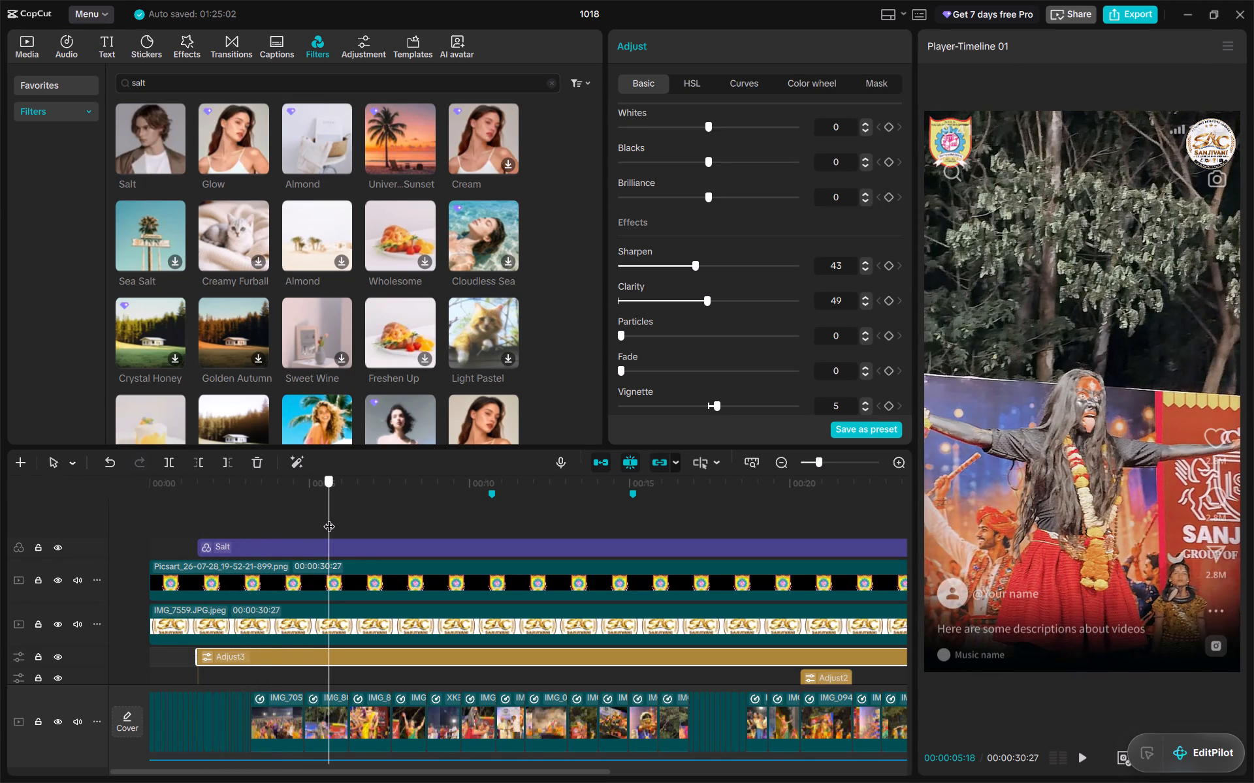
left_click_drag(329, 518, 395, 525)
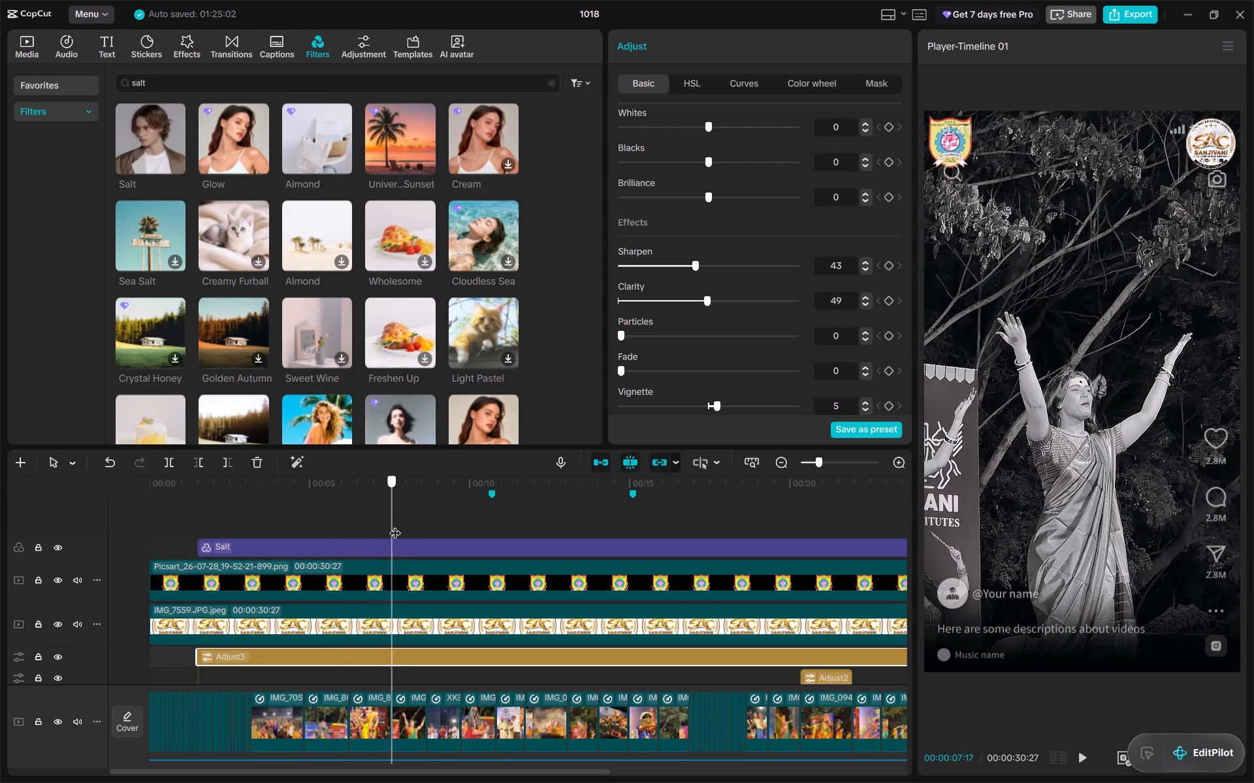
left_click_drag(395, 525, 424, 527)
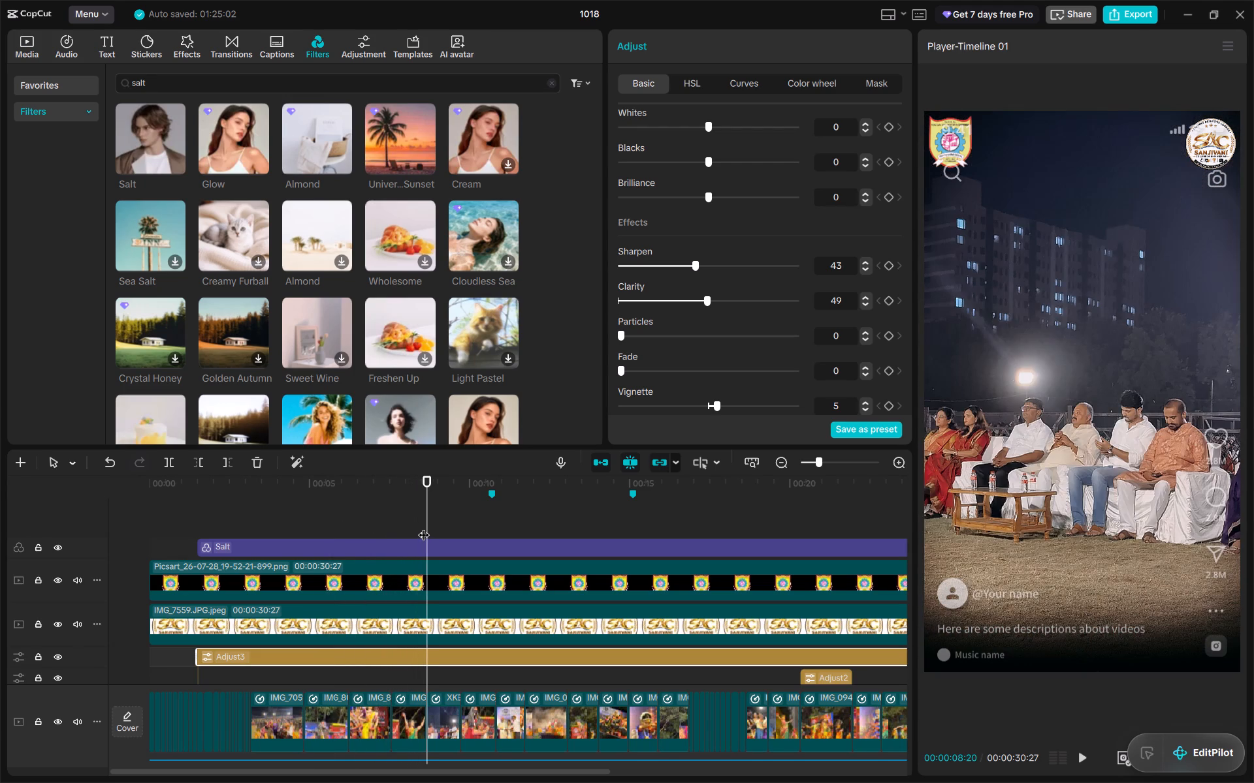
Reduce Adjust3's Sharpen to 34 and Clarity to 44.
left_click_drag(694, 266, 679, 268)
left_click_drag(705, 298, 695, 298)
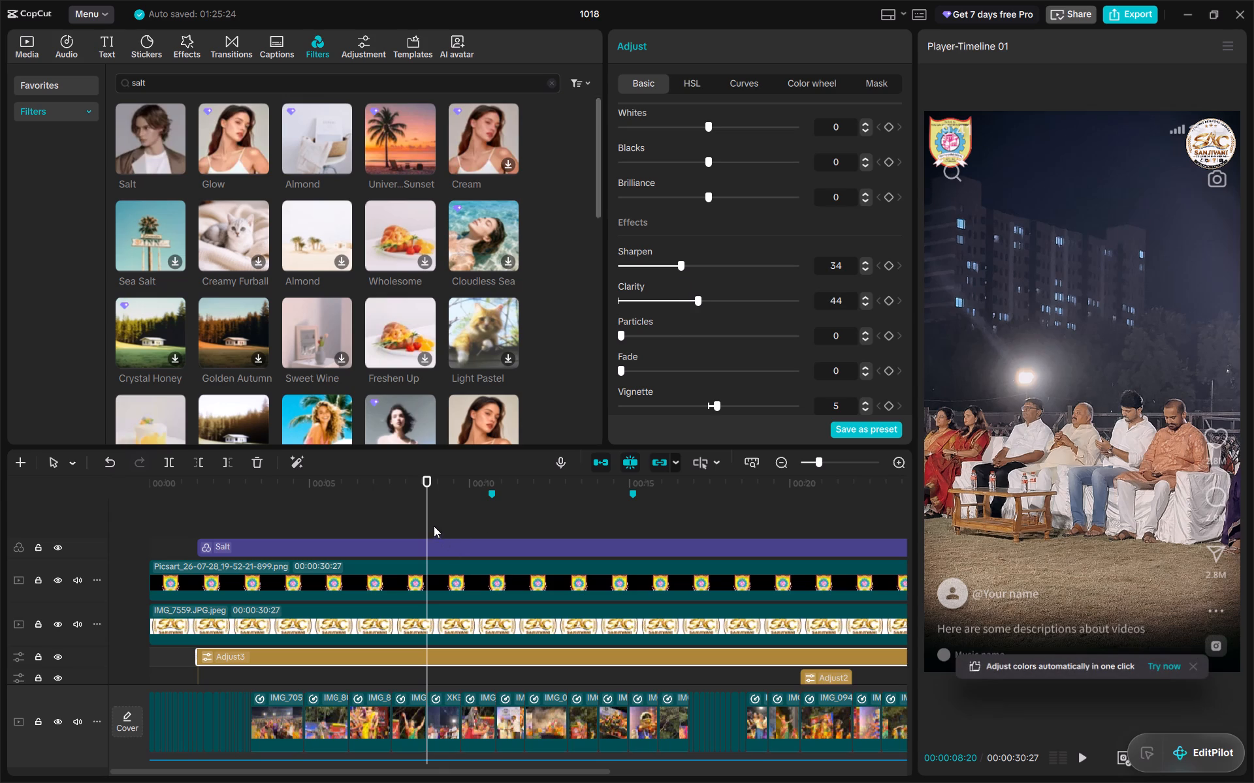
Play back the adjusted clips to check the look, stopping at about 00:00:10:18.
left_click_drag(428, 521, 200, 546)
key("space")
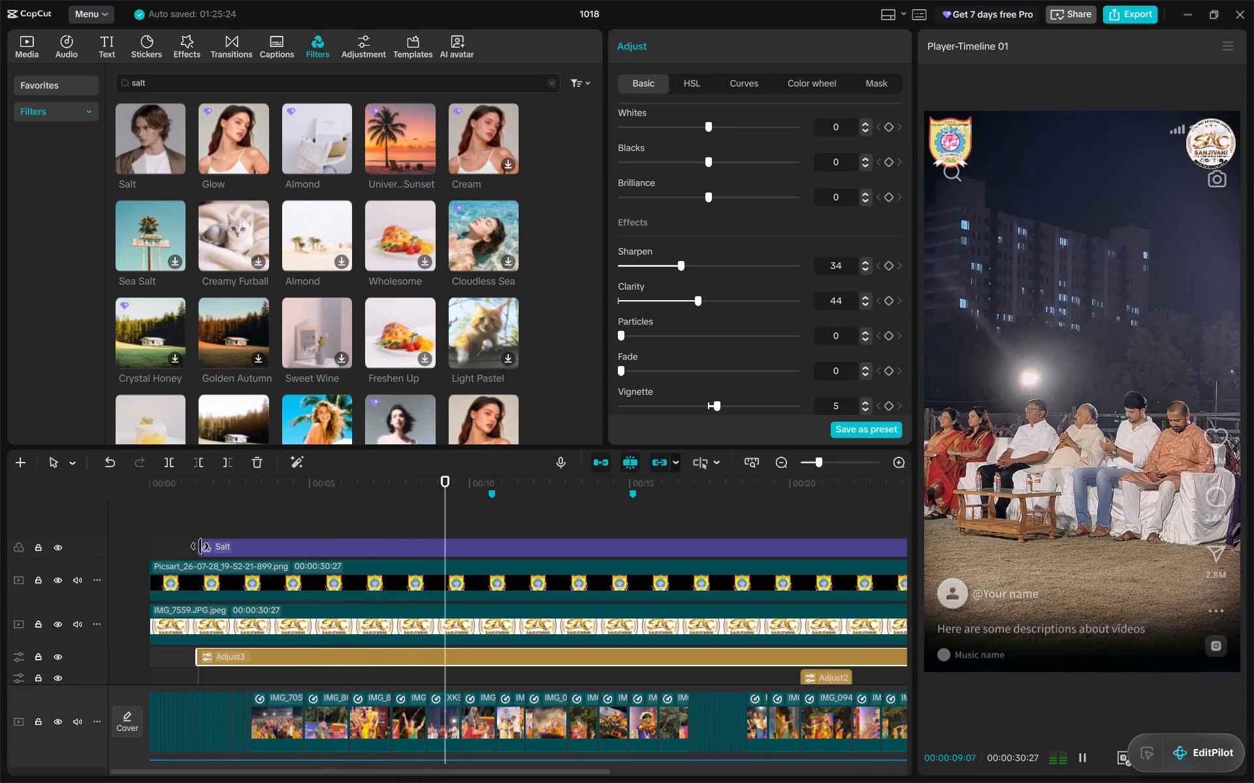
key("space")
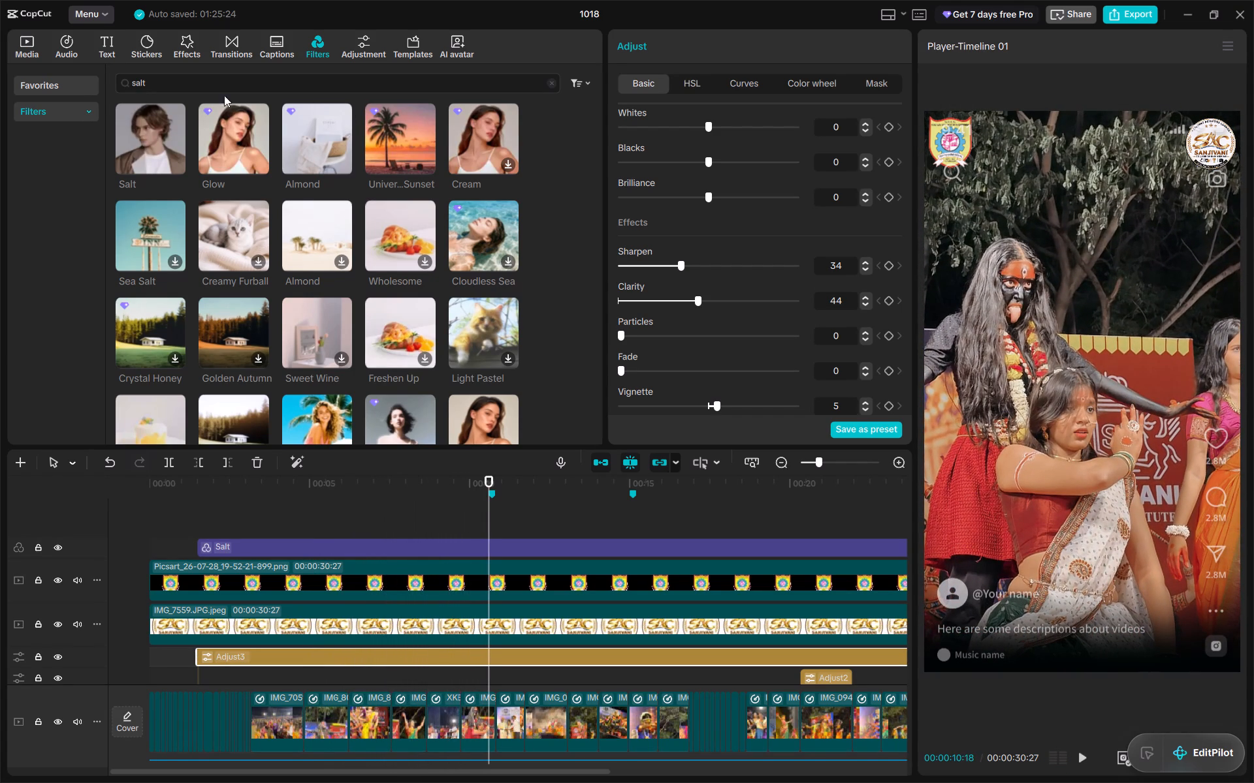
Search the filters for salt again and add the Glow filter on its own track above the Salt filter.
left_click_drag(170, 81, 105, 80)
key("BackSpace")
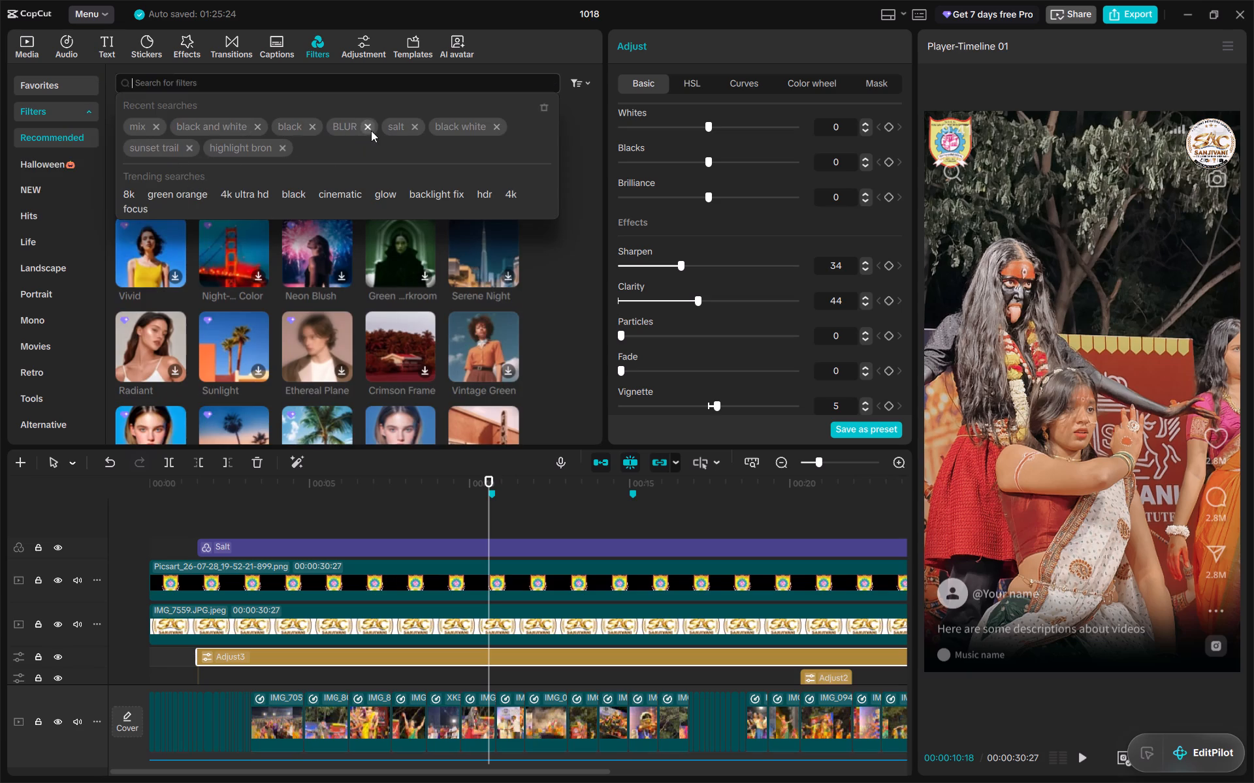
left_click(393, 129)
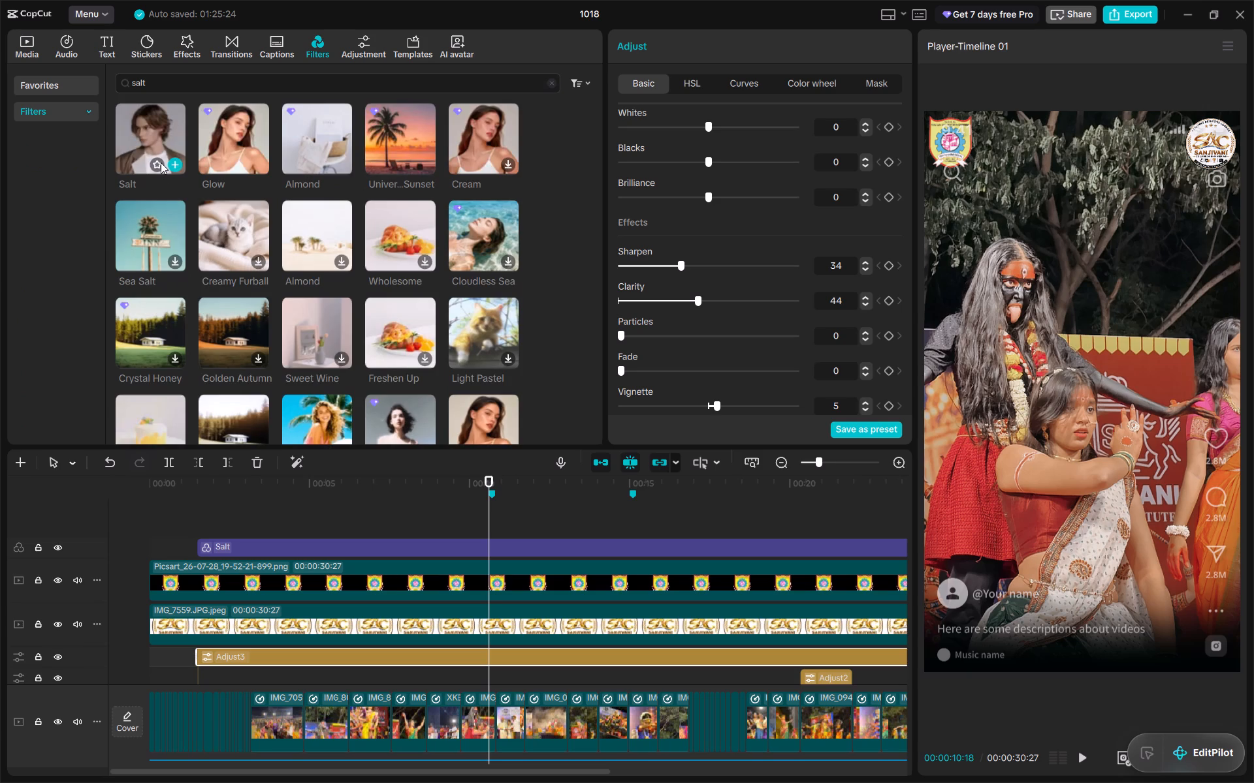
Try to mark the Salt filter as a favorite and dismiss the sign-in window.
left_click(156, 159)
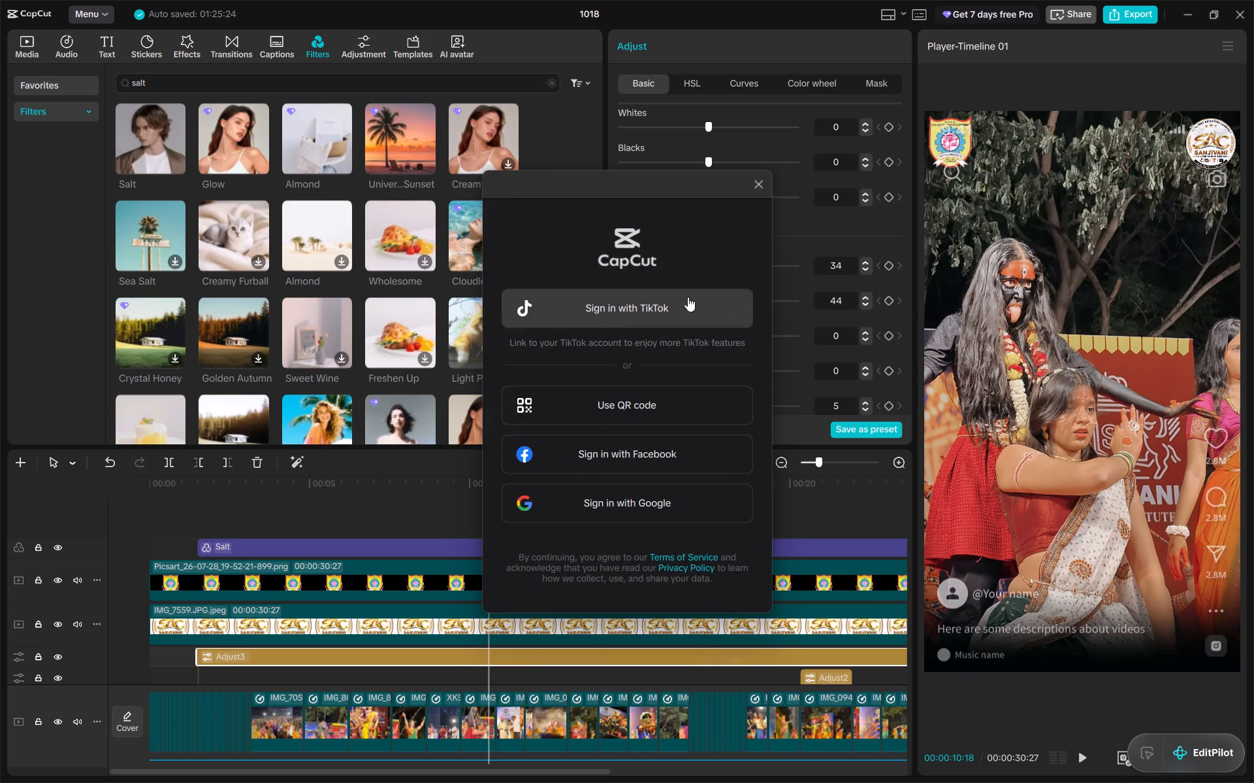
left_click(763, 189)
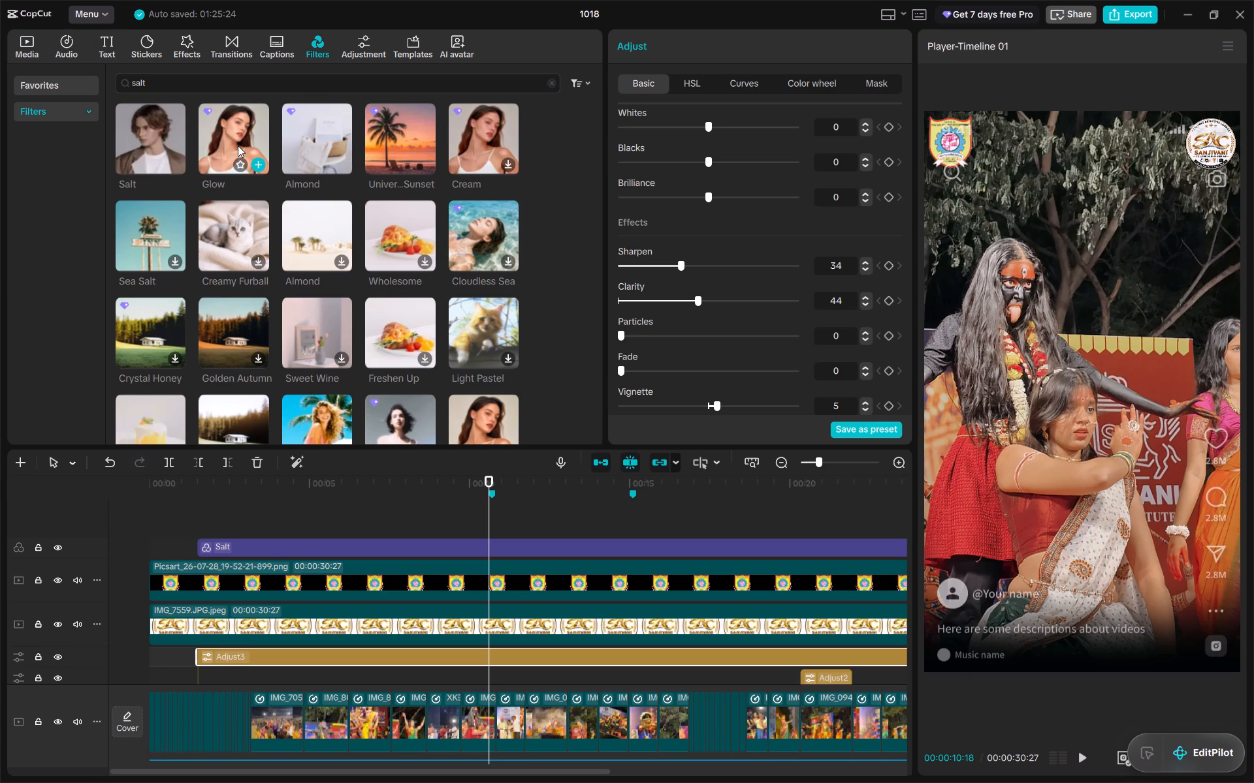
Add the Glow filter on a new track above the Salt filter, aligned with the Salt filter's start.
left_click_drag(238, 146, 202, 523)
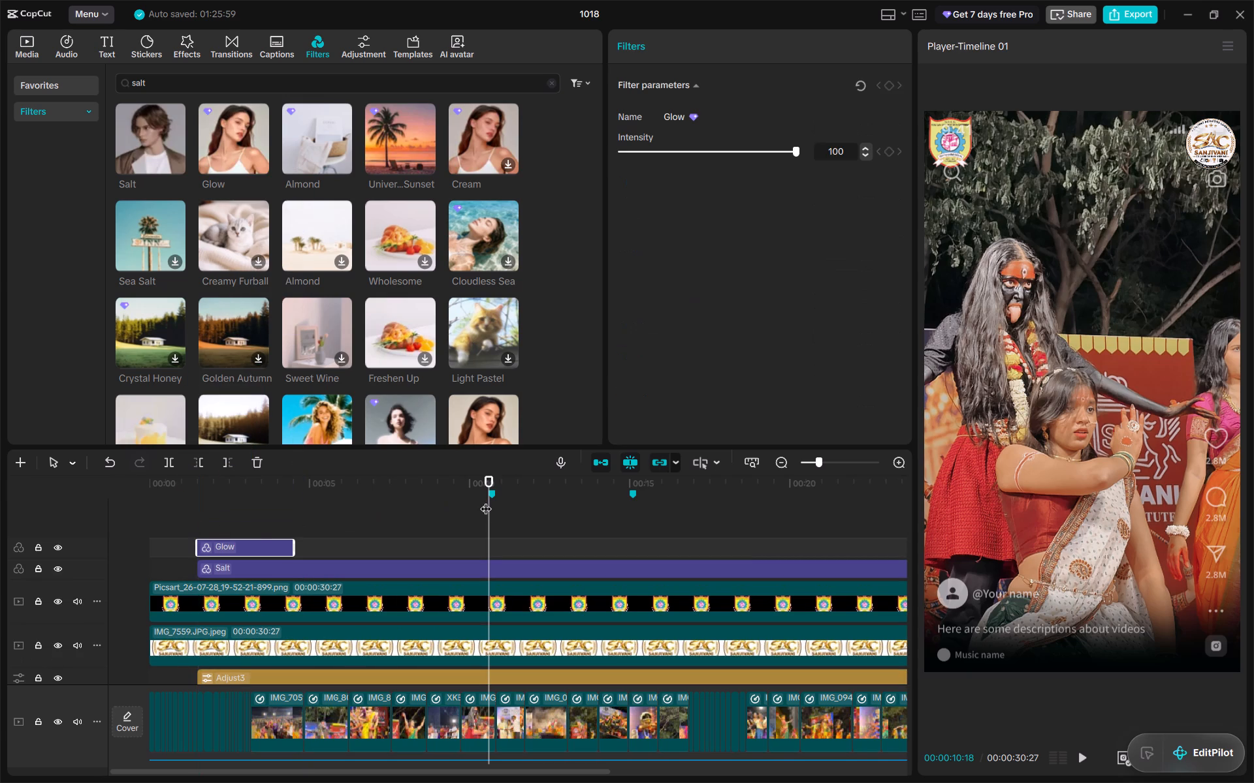
Adjust the Glow filter's intensity while previewing the frame at about 00:00:02:12.
left_click_drag(486, 500, 248, 529)
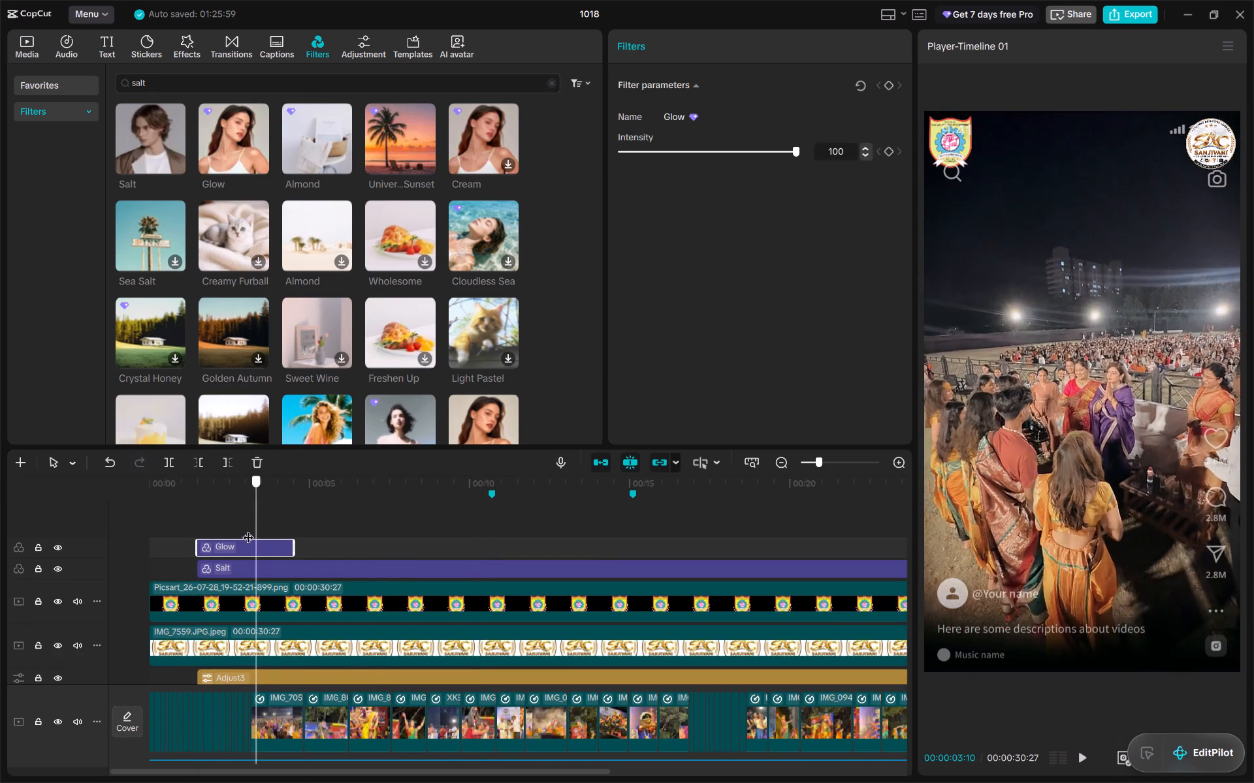
left_click_drag(248, 529, 221, 528)
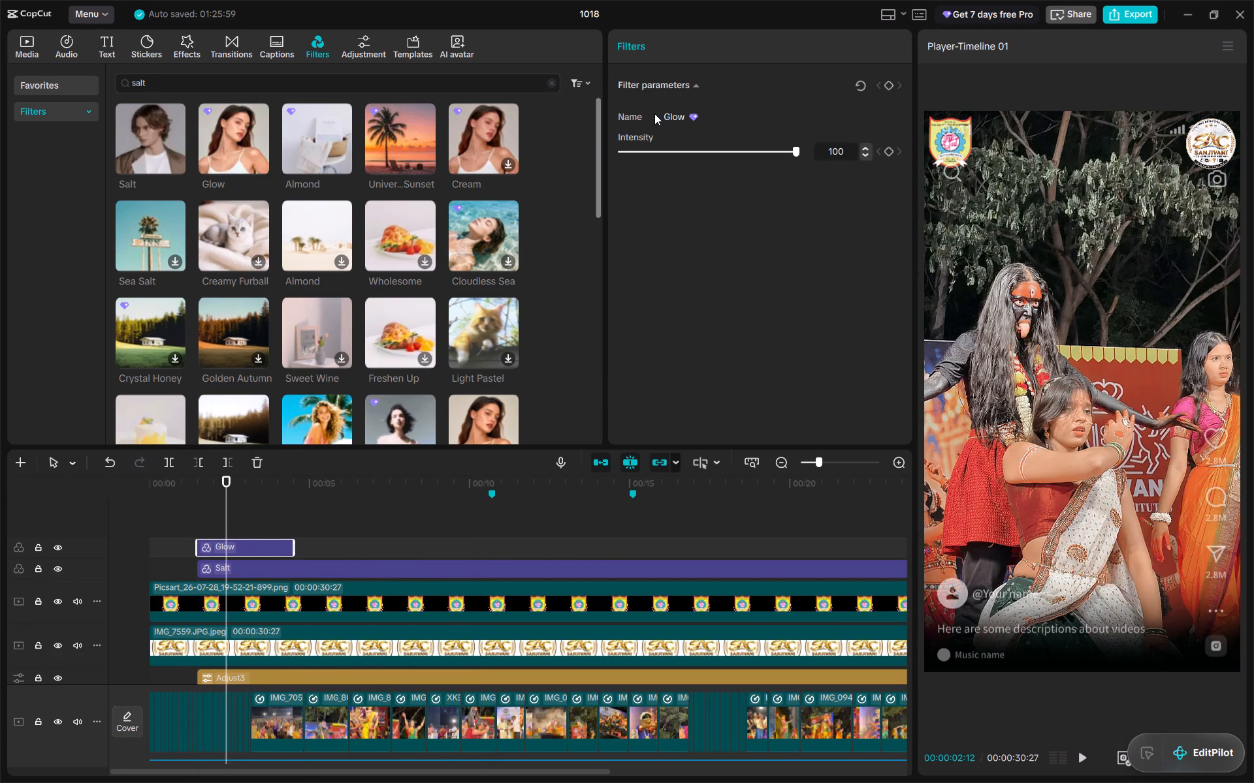
left_click_drag(794, 150, 806, 169)
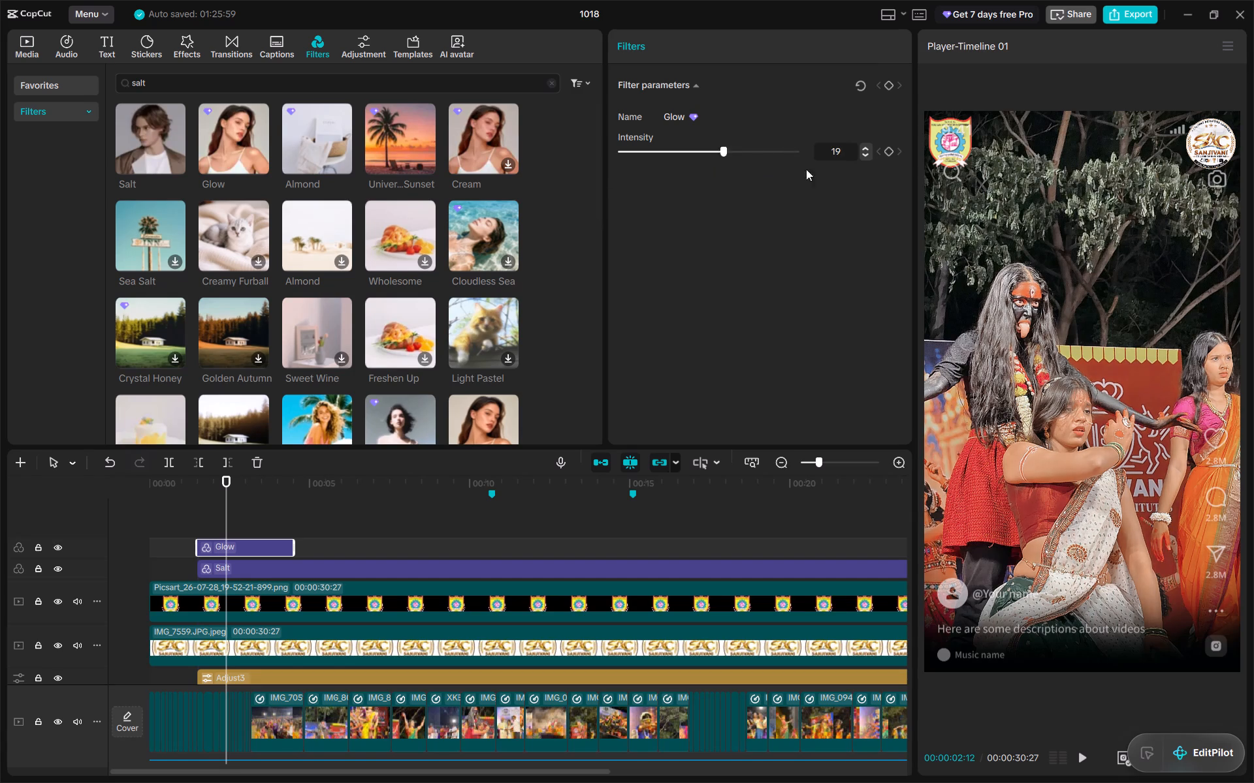
Compare different Intensity levels for the Glow filter between 0 and 100 and settle on 100.
left_click_drag(806, 169, 967, 197)
left_click_drag(967, 197, 398, 202)
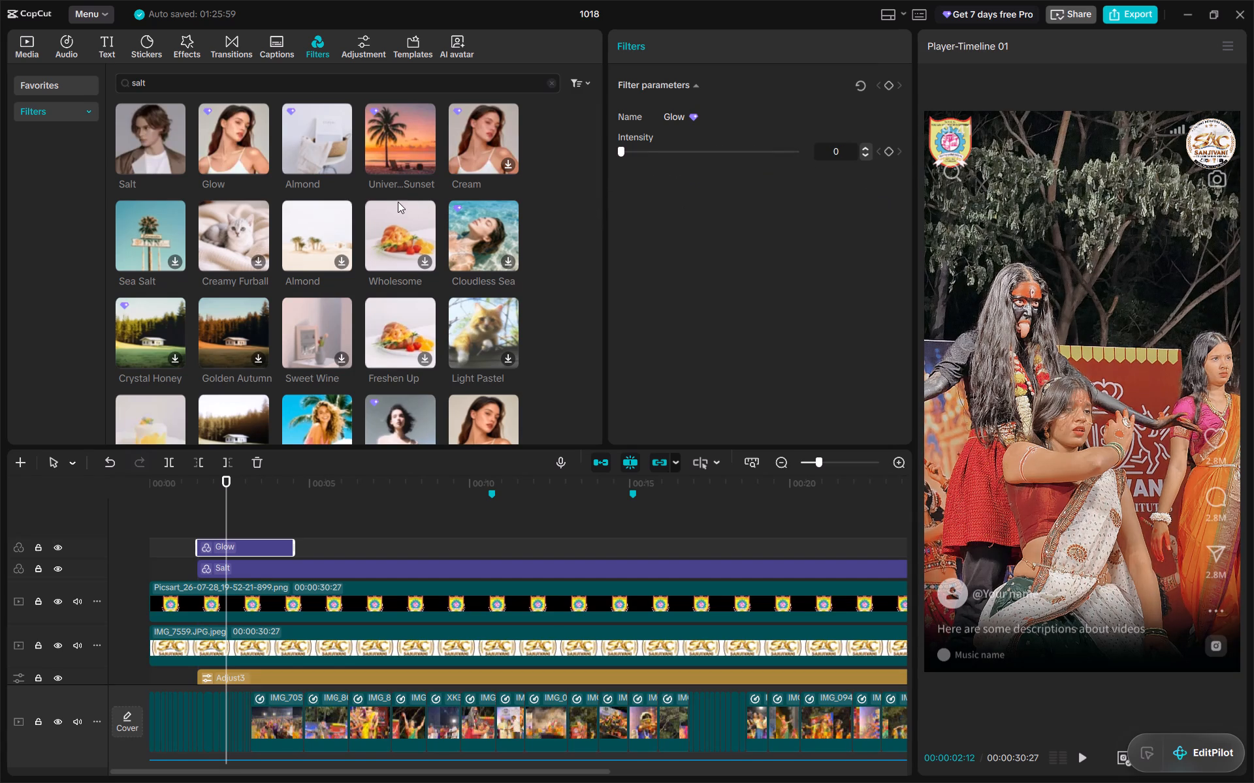
left_click_drag(398, 202, 847, 203)
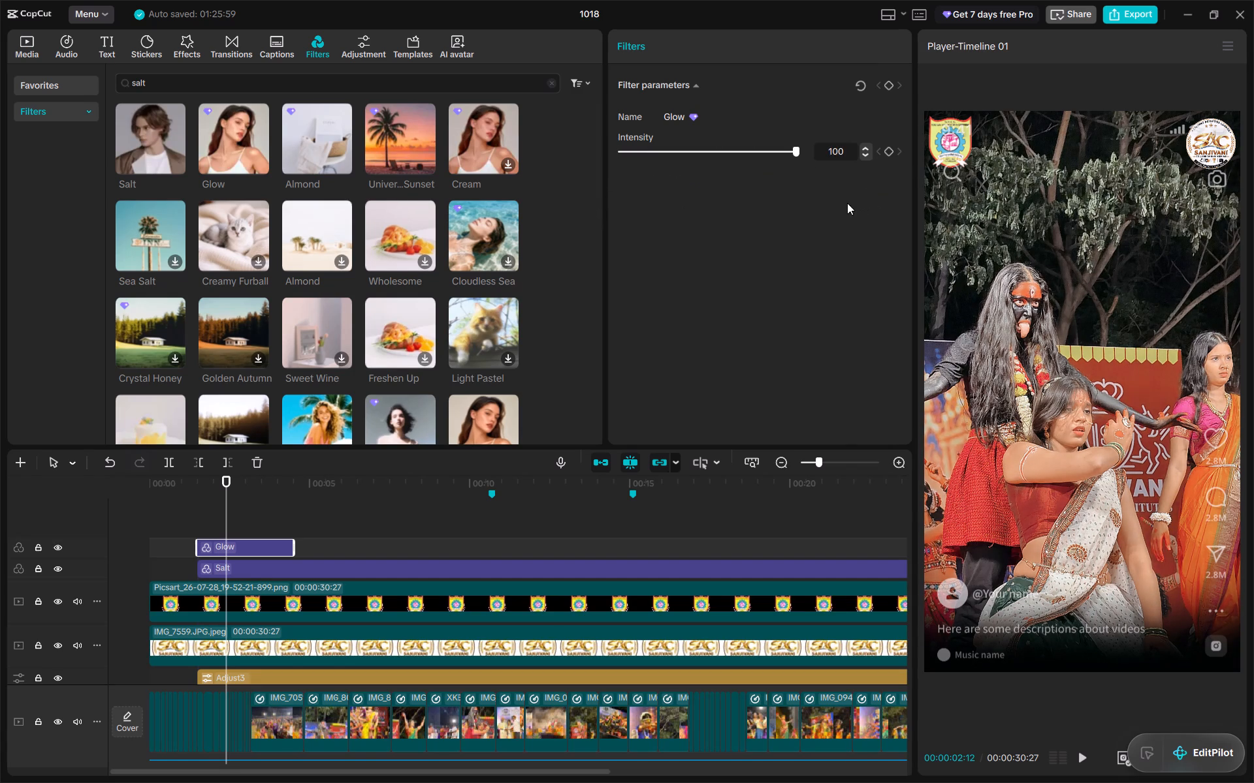
left_click_drag(847, 203, 713, 178)
left_click_drag(713, 178, 921, 125)
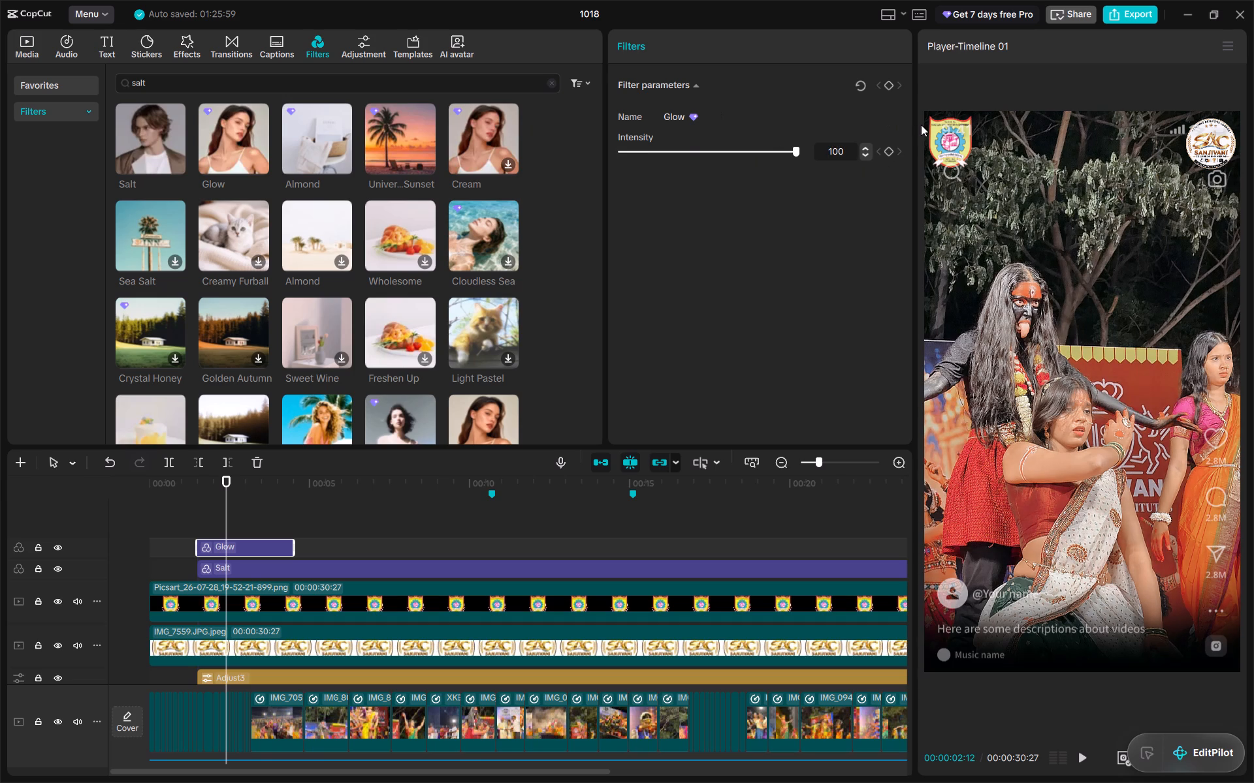
left_click_drag(921, 125, 872, 161)
left_click_drag(872, 161, 882, 161)
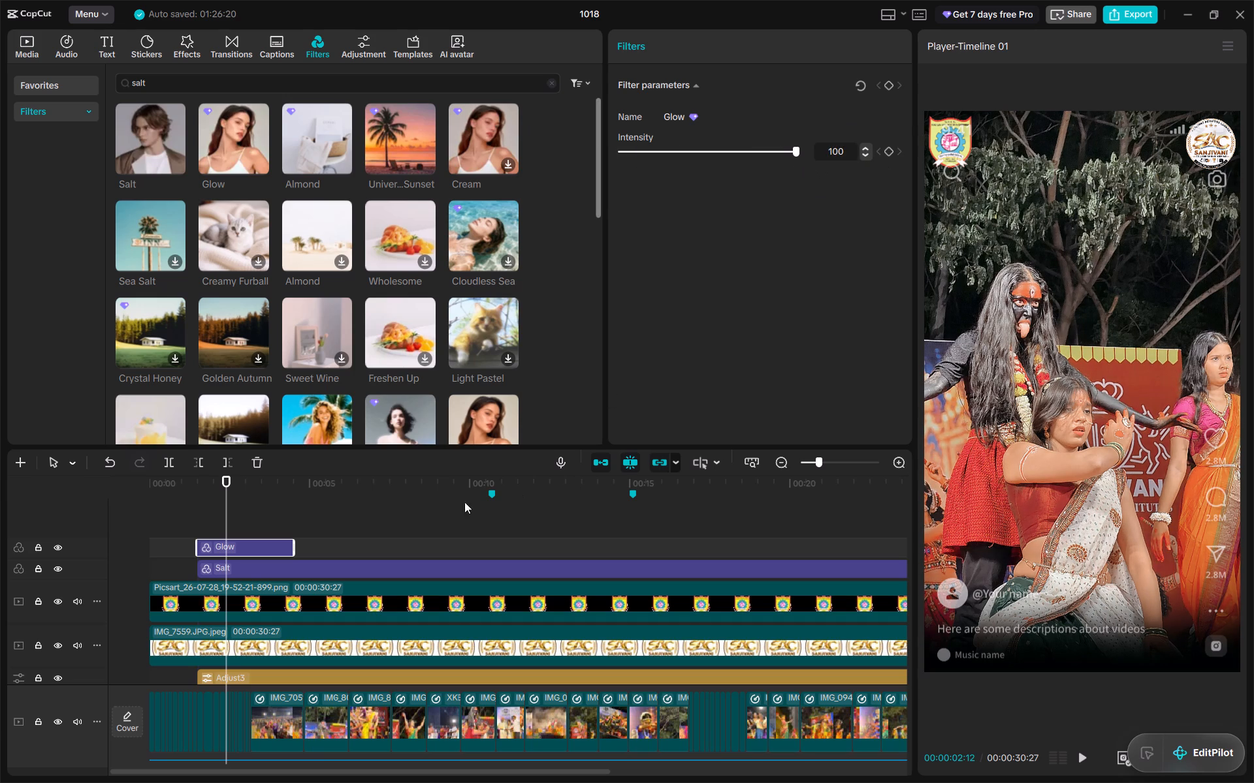
left_click_drag(791, 155, 602, 142)
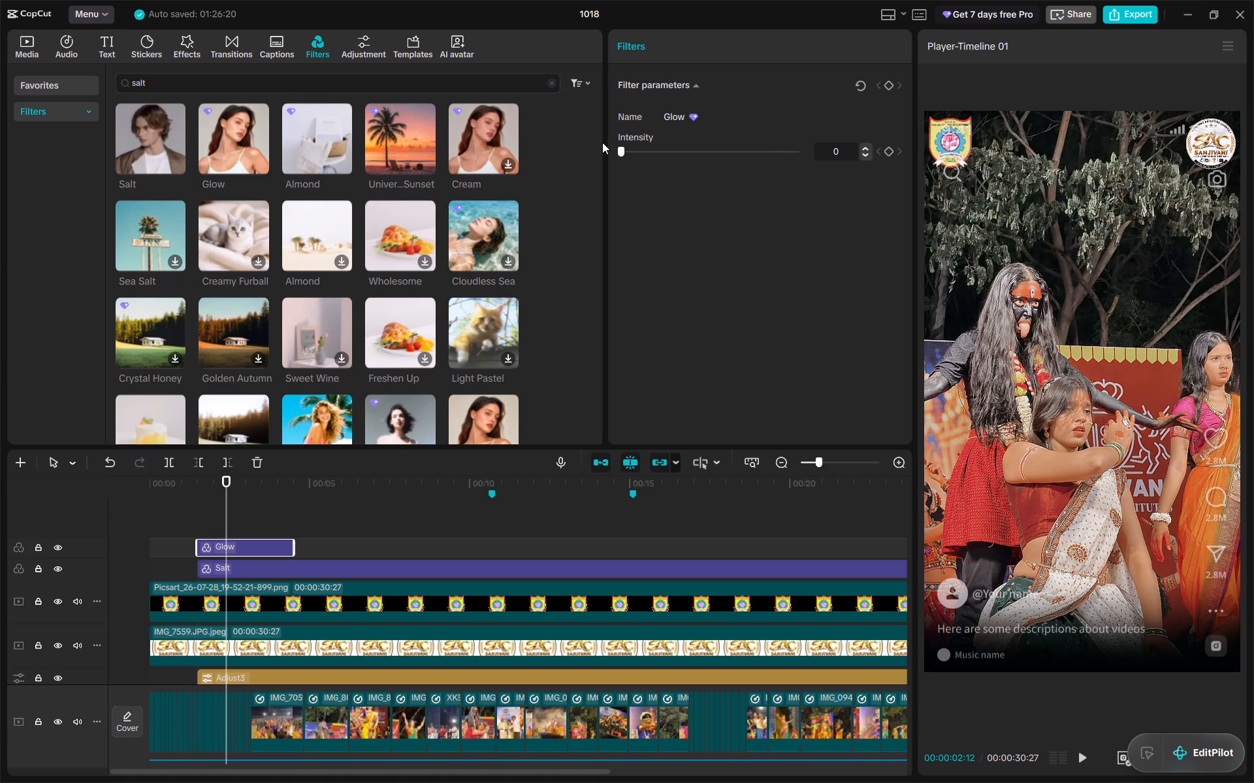
left_click_drag(602, 142, 824, 146)
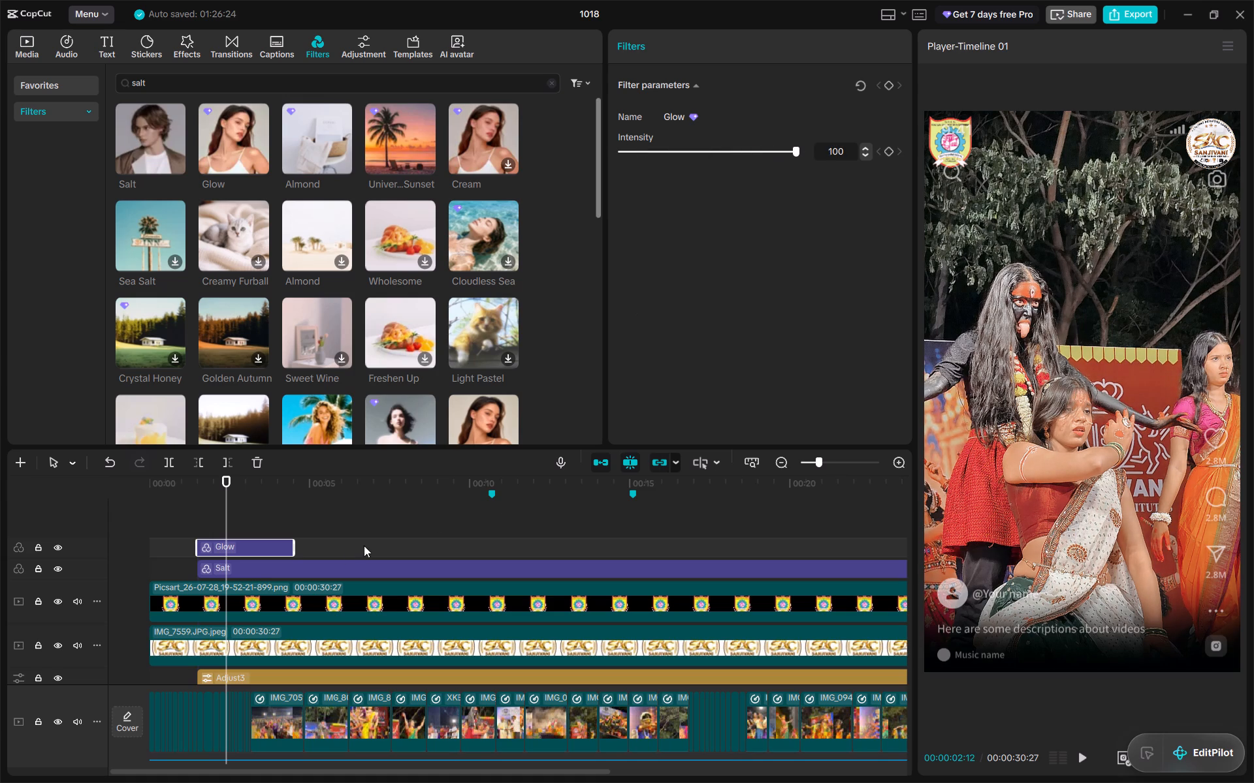
Extend the Glow filter's end to the end of the timeline at 00:00:30:27, matching the Salt filter.
left_click_drag(296, 547, 715, 547)
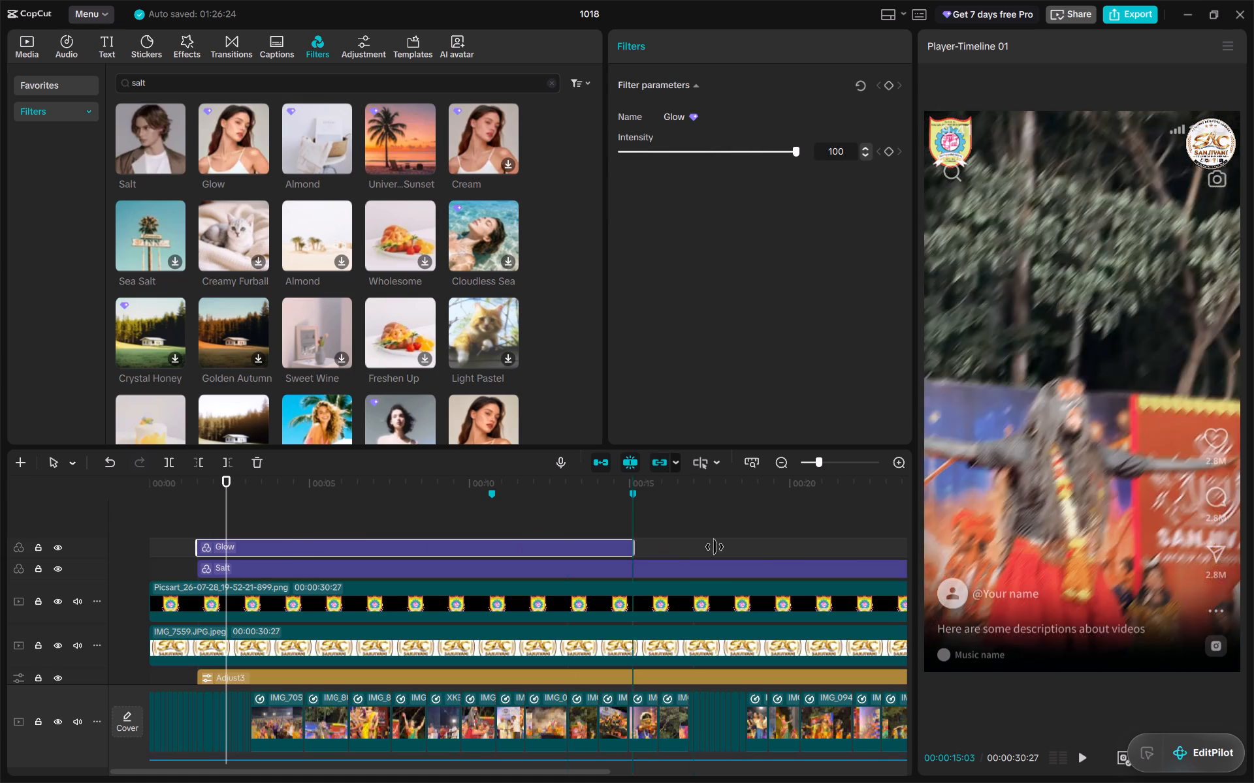
left_click_drag(715, 547, 891, 553)
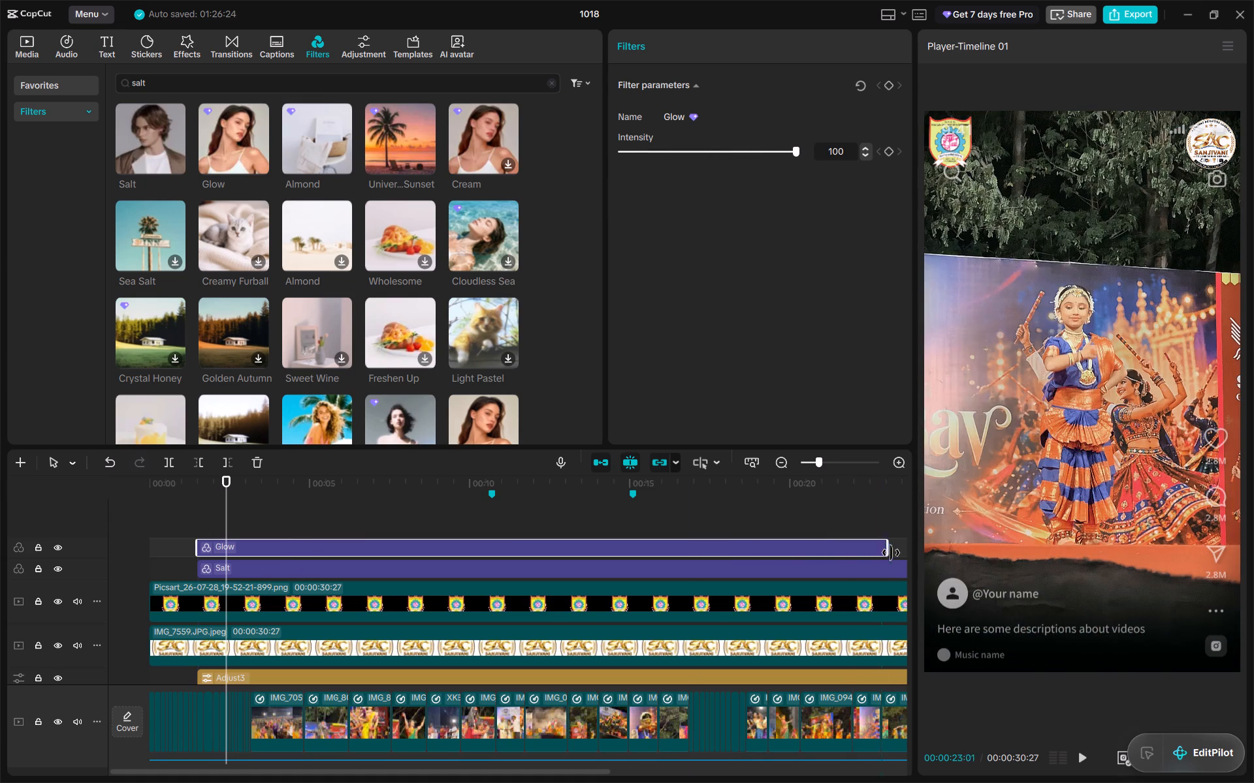
left_click_drag(891, 553, 771, 568)
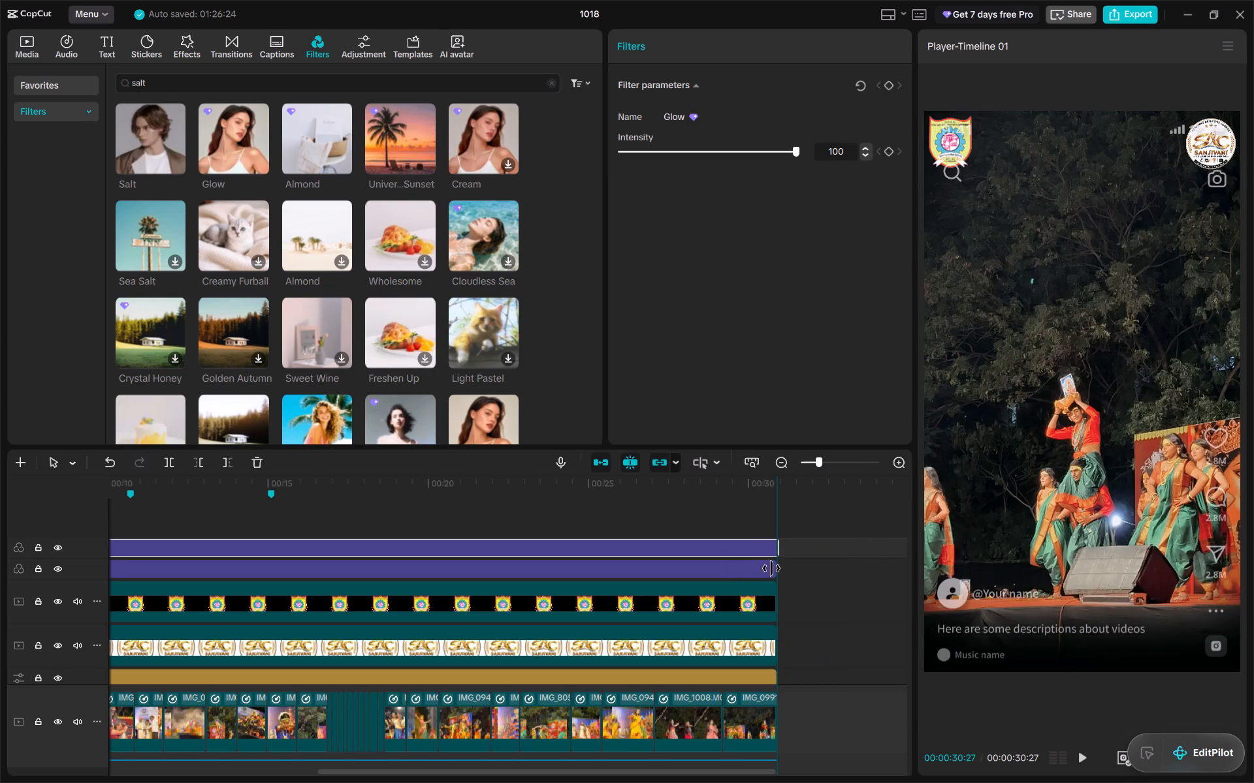
left_click_drag(771, 568, 773, 567)
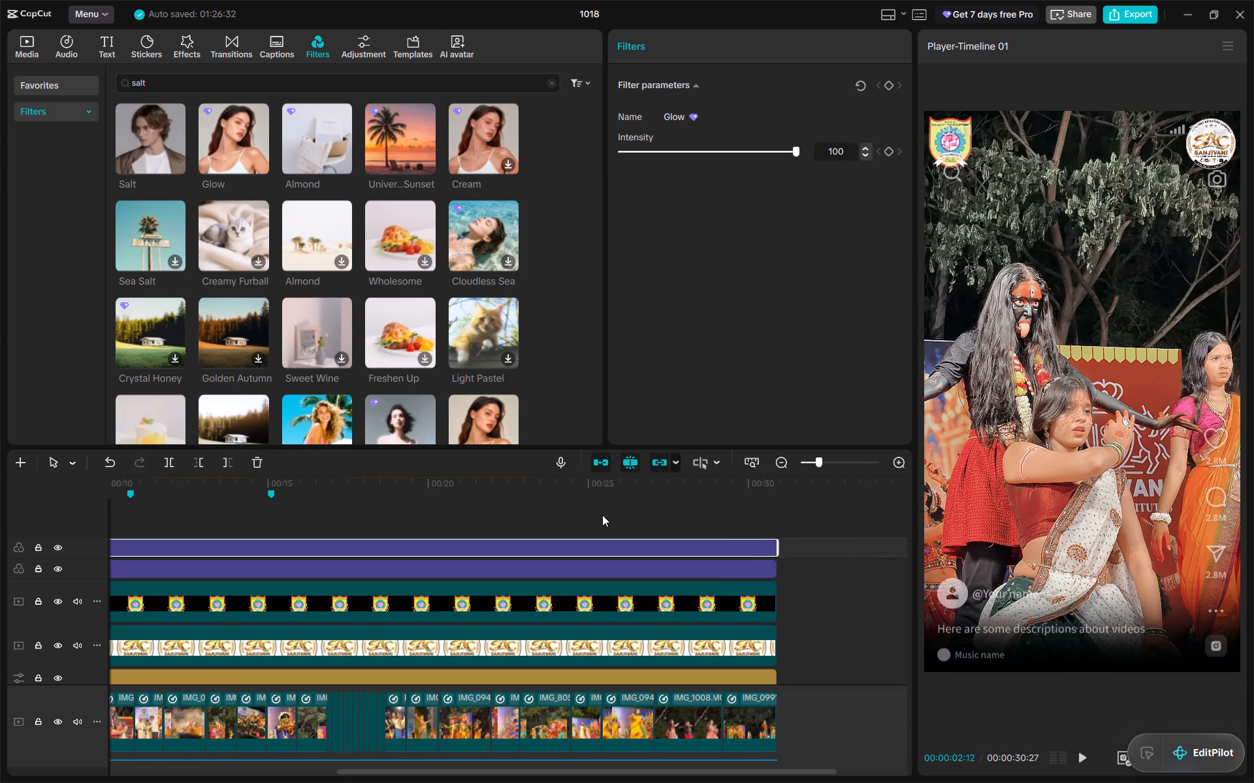
Scrub the opening clips and play from near the timeline's start to about 00:00:20:09 to review the Glow filter.
left_click(602, 515)
left_click_drag(602, 515, 19, 572)
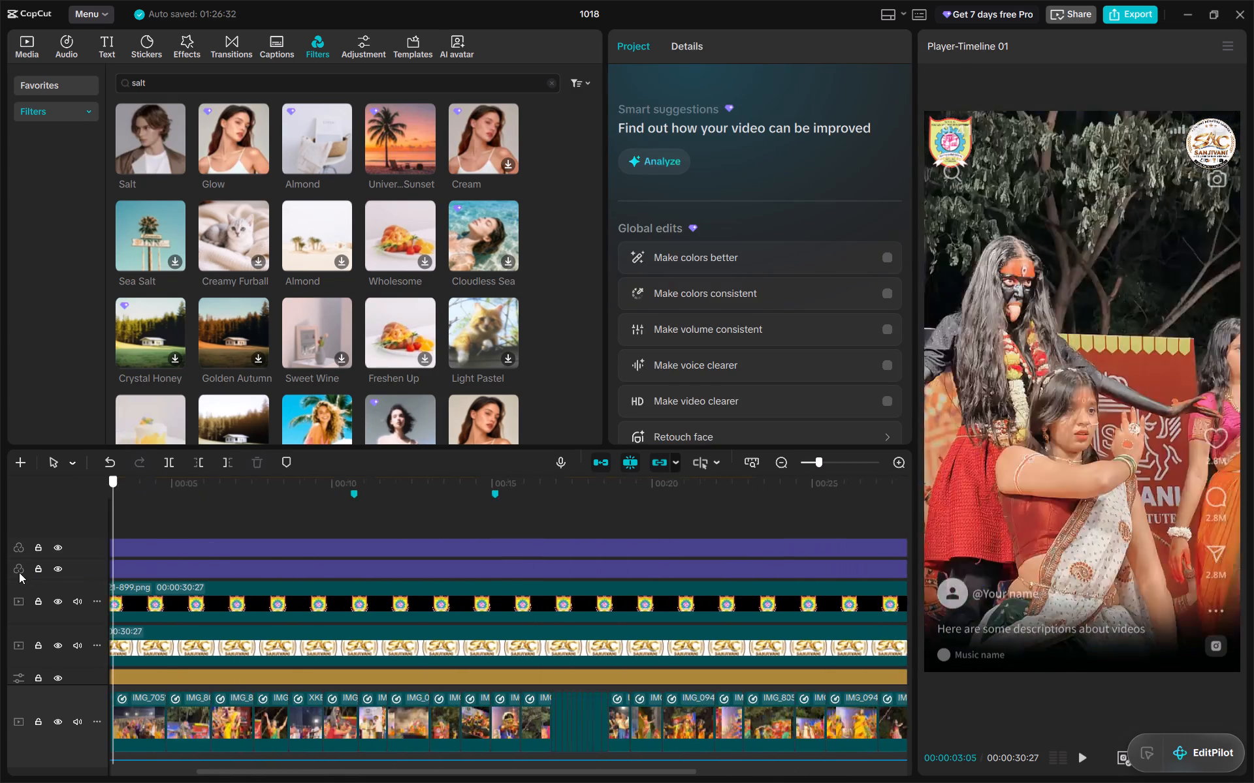
left_click_drag(19, 572, 251, 581)
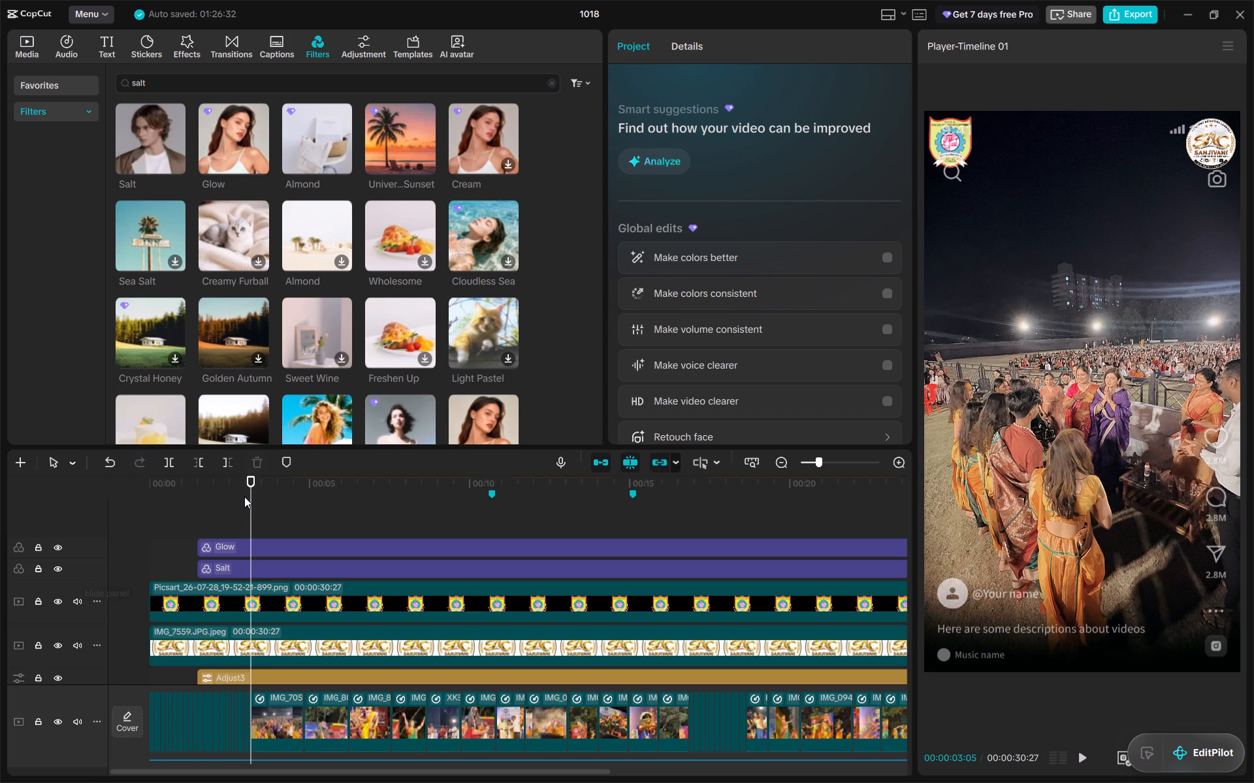
left_click_drag(249, 498, 396, 523)
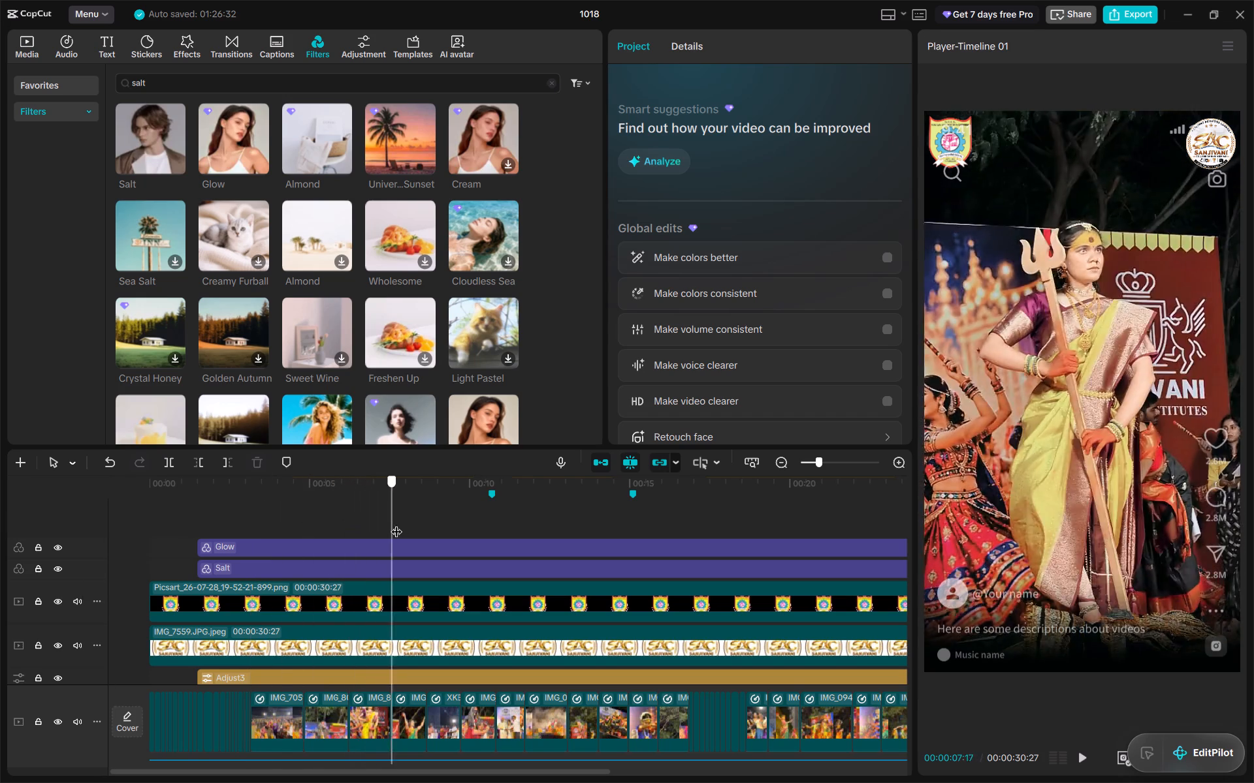
left_click_drag(396, 523, 157, 540)
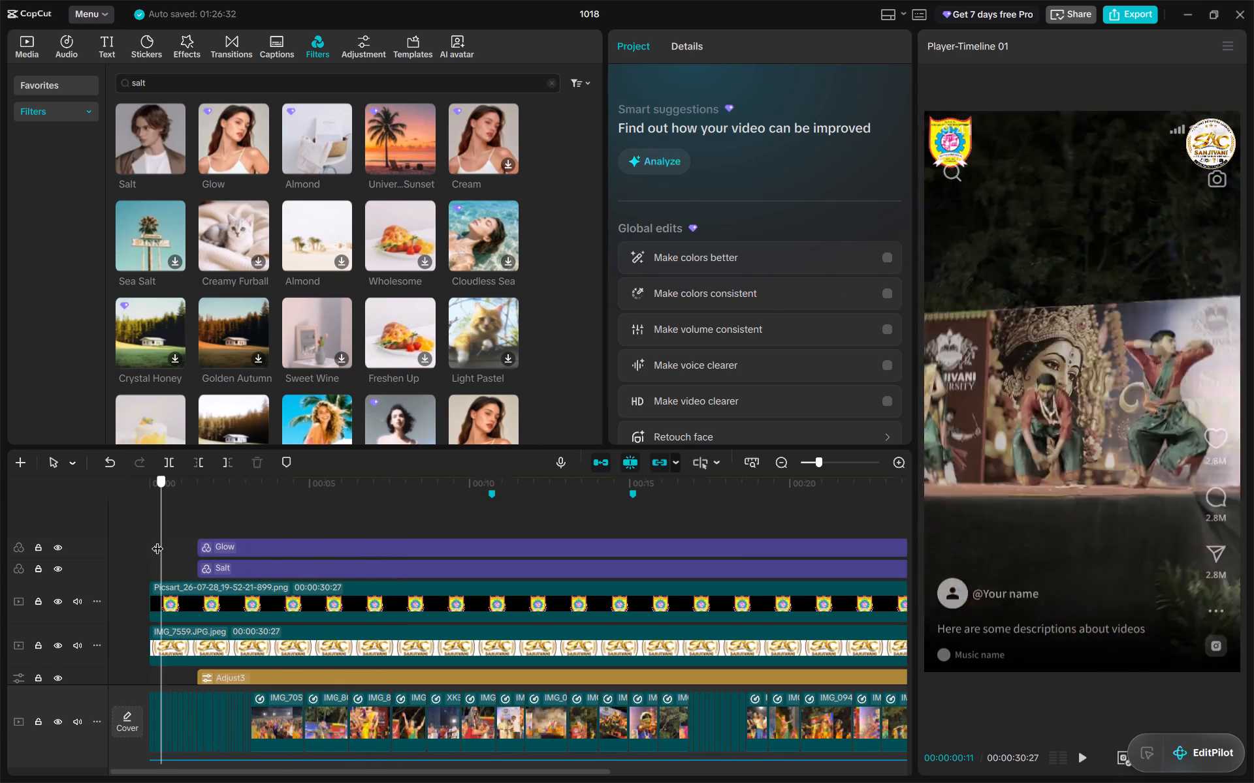
left_click_drag(157, 540, 155, 540)
key("space")
key("space")
key("space")
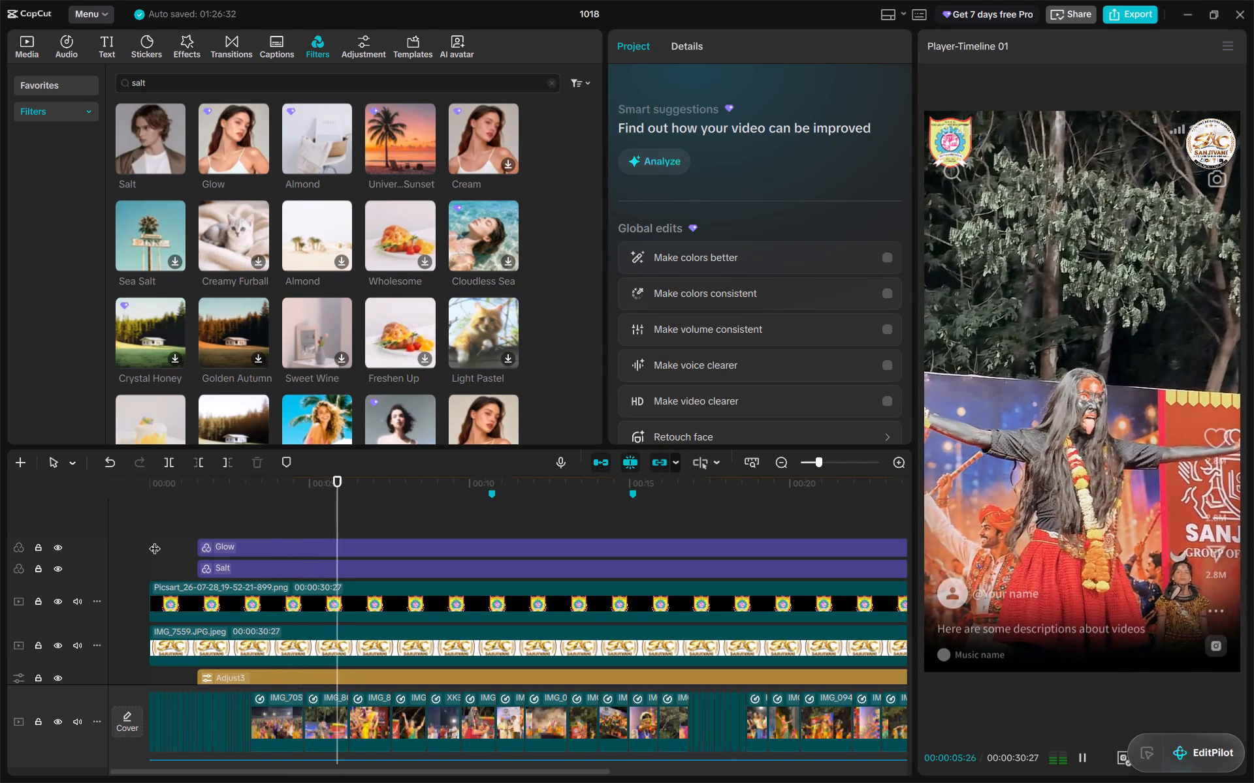
key("space")
key("space")
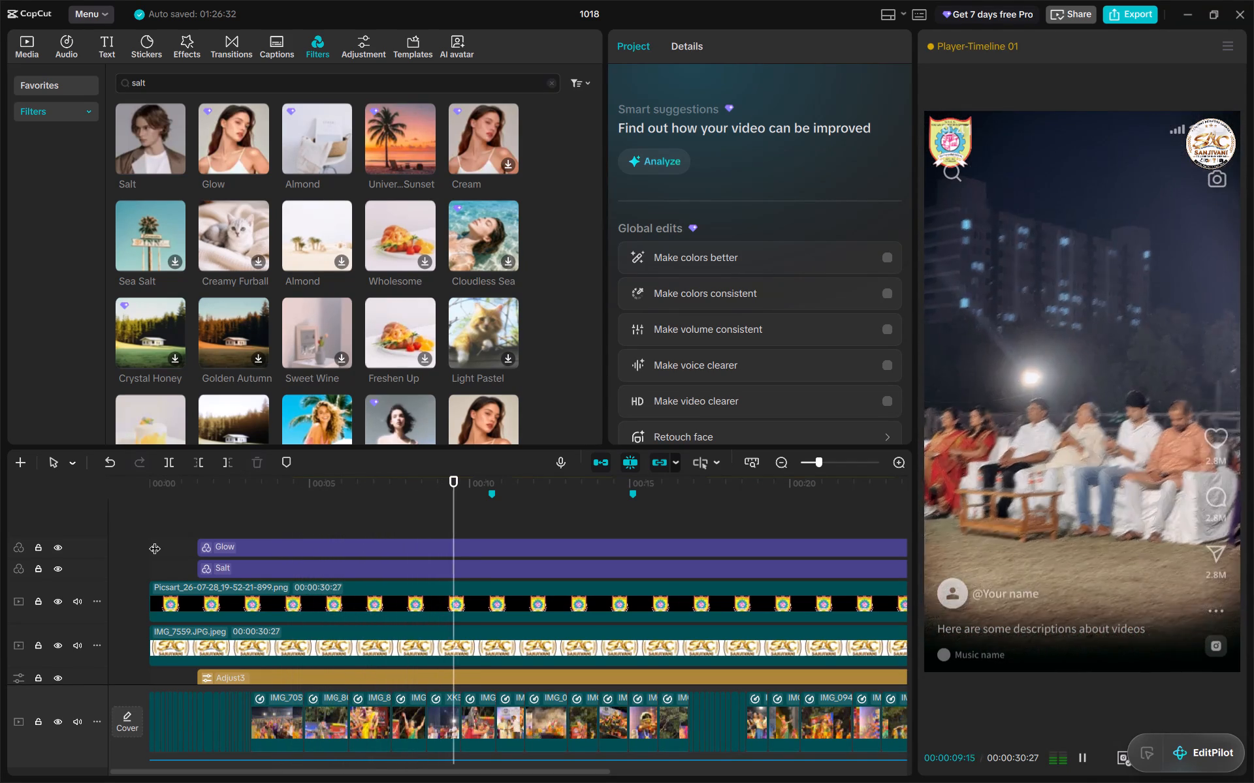
key("space")
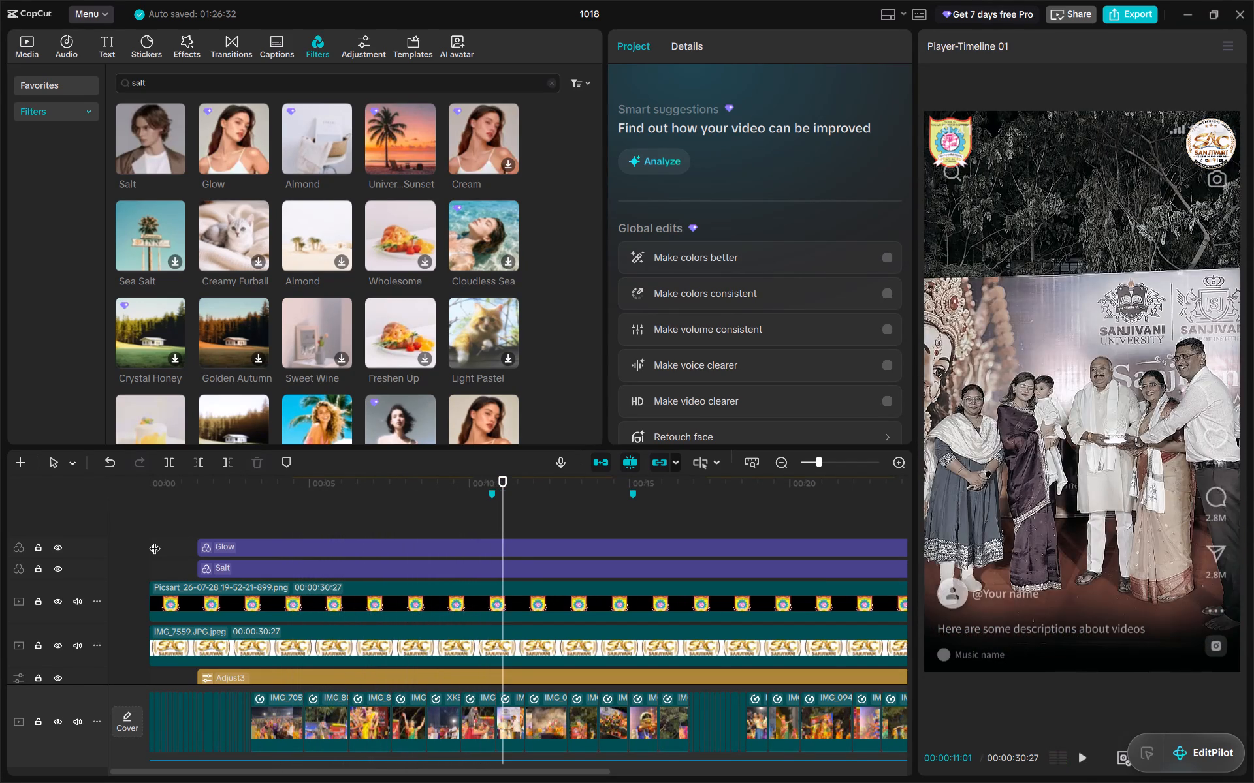
key("space")
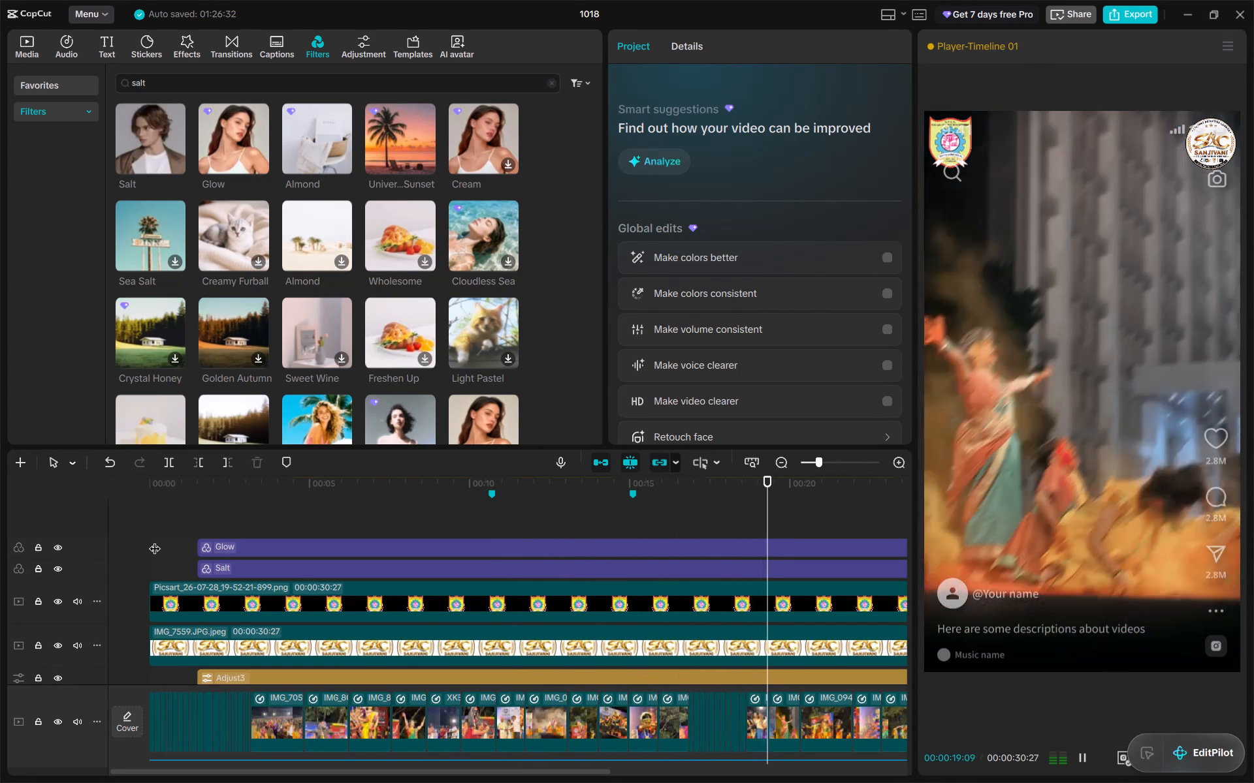
key("space")
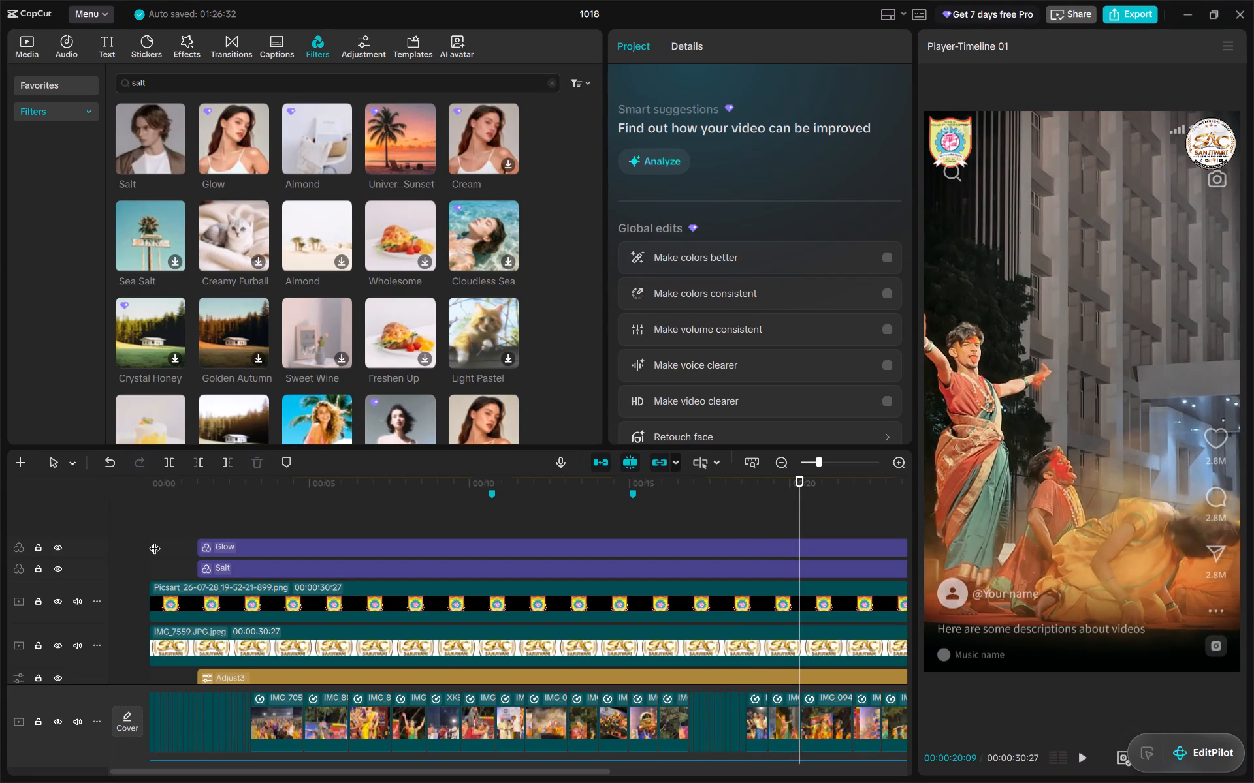
Scrub back through the filtered clips and park the playhead at 00:00:03:05.
left_click_drag(798, 511, 485, 523)
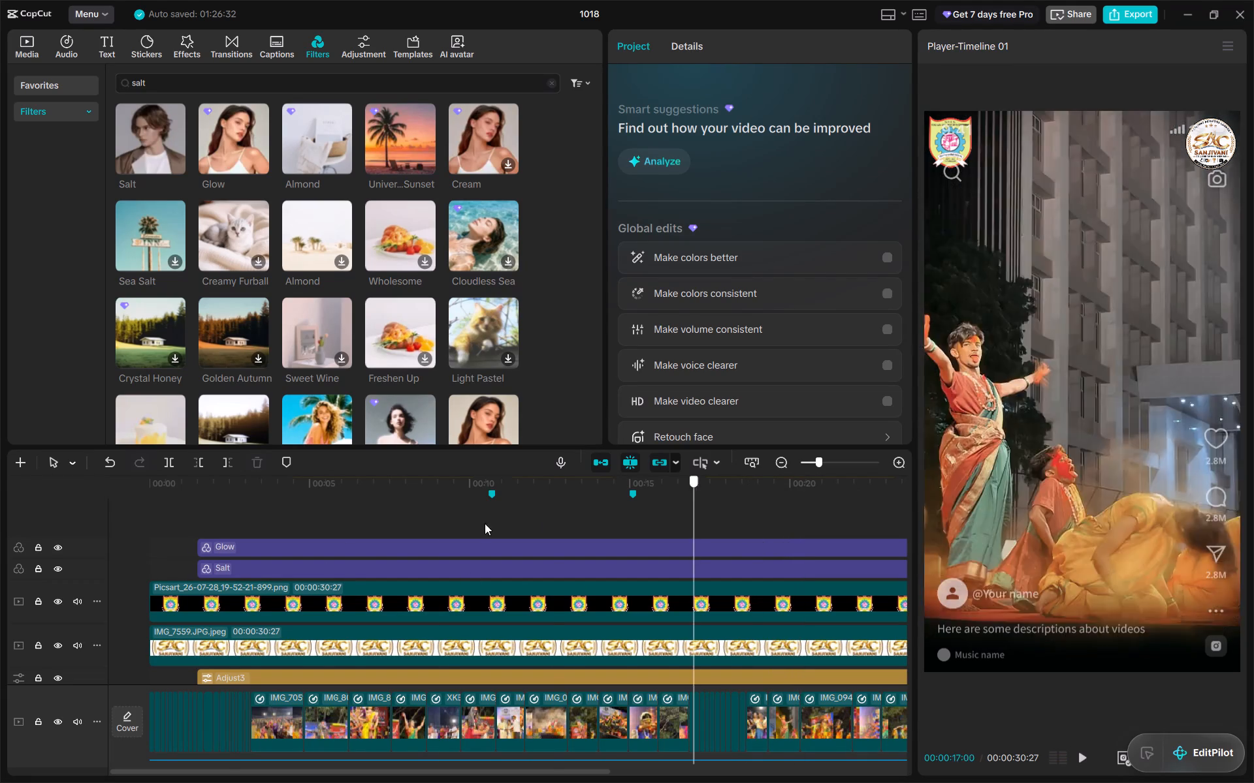
left_click_drag(485, 523, 214, 549)
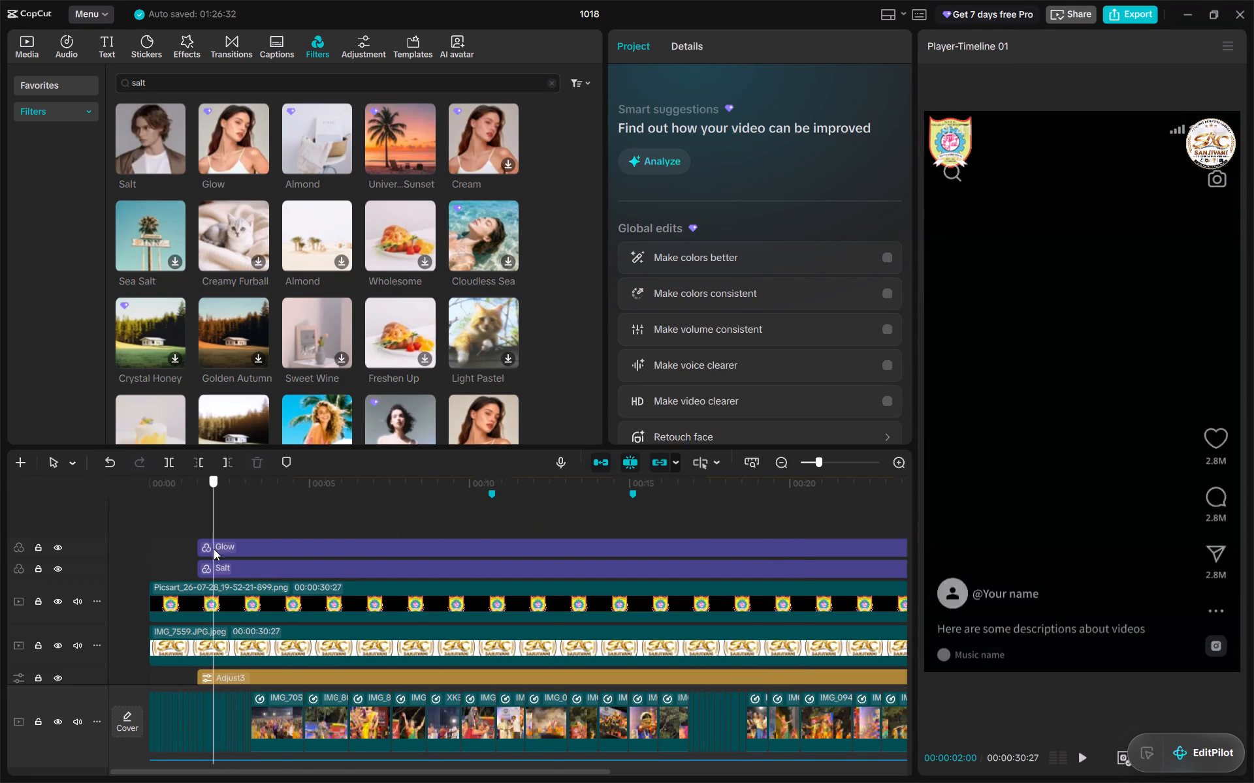
left_click_drag(214, 549, 254, 551)
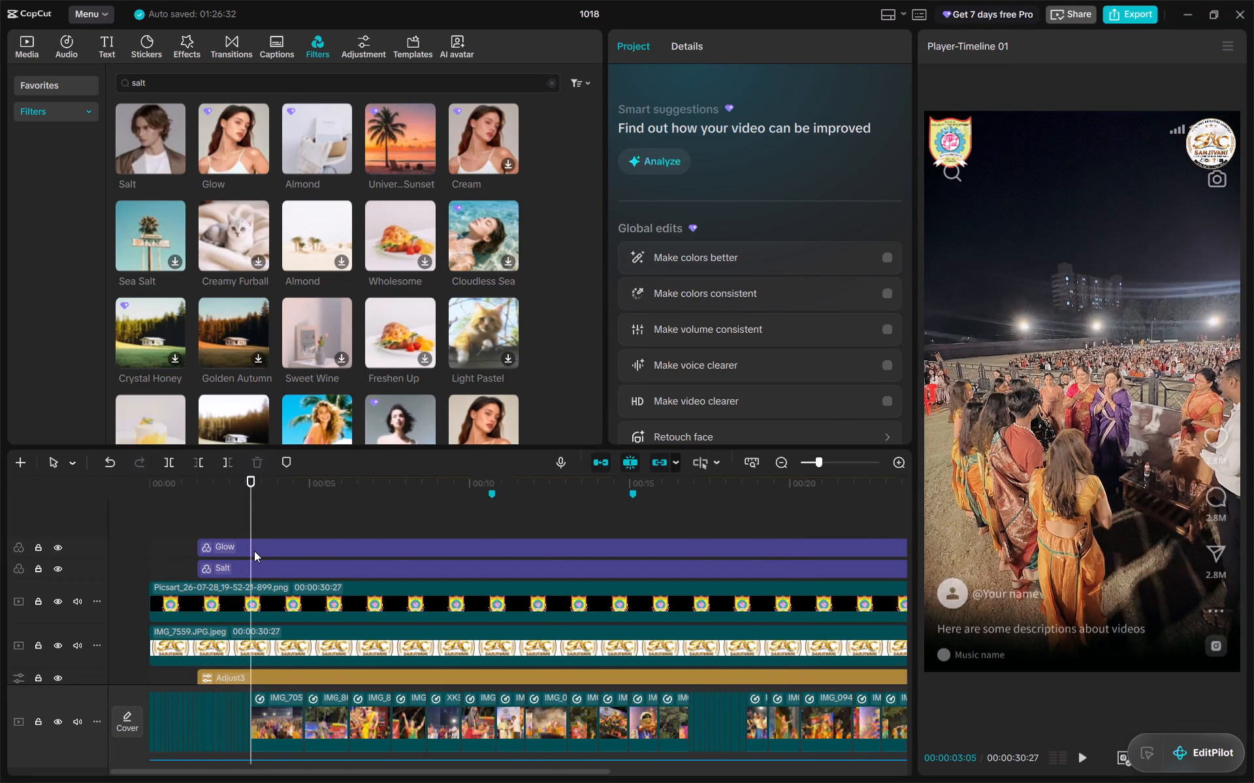
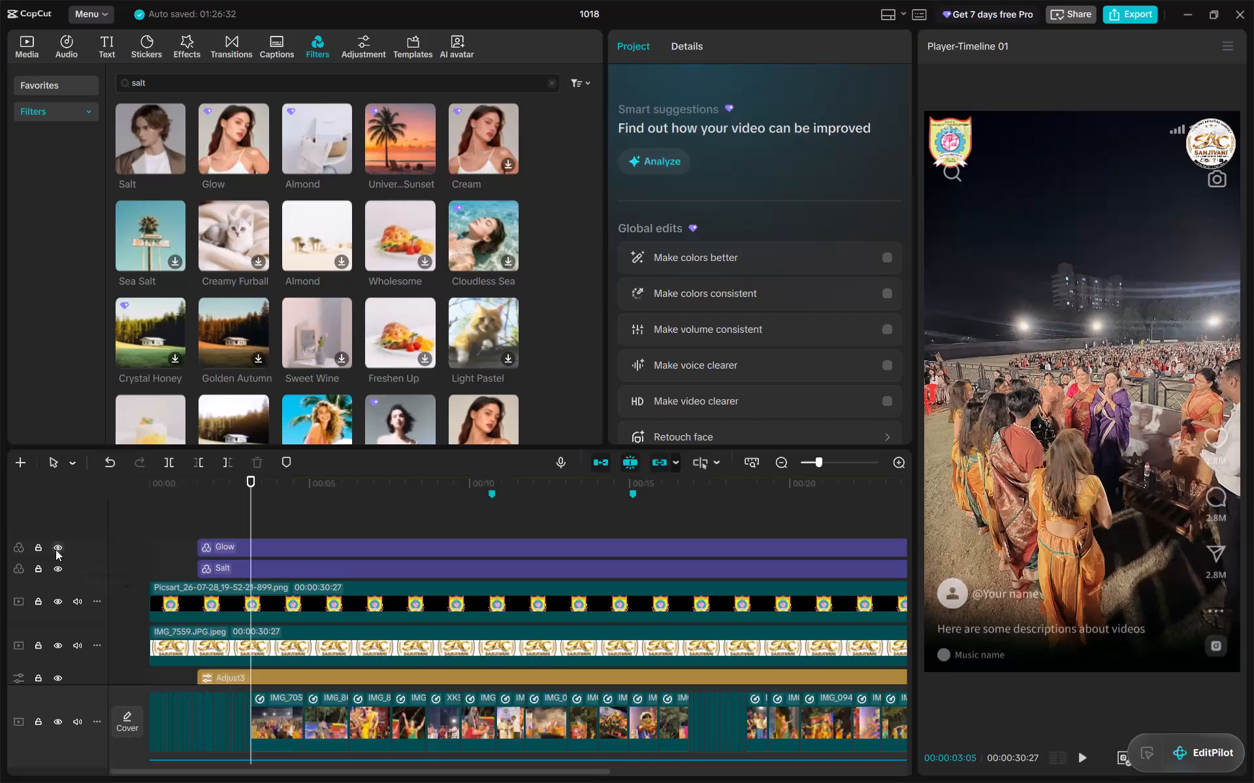
Compare the footage with the Glow and Salt filter tracks shown and hidden, leaving both tracks hidden.
left_click(52, 543)
left_click(59, 569)
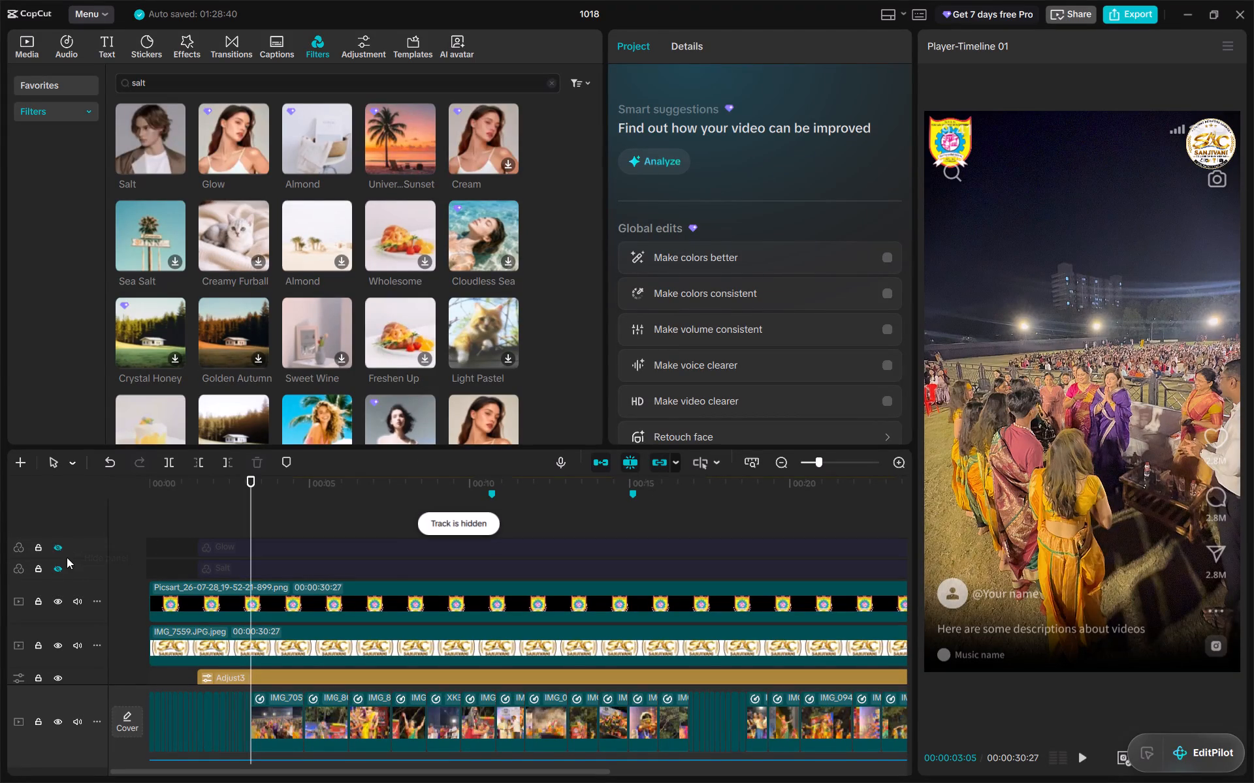
left_click(60, 567)
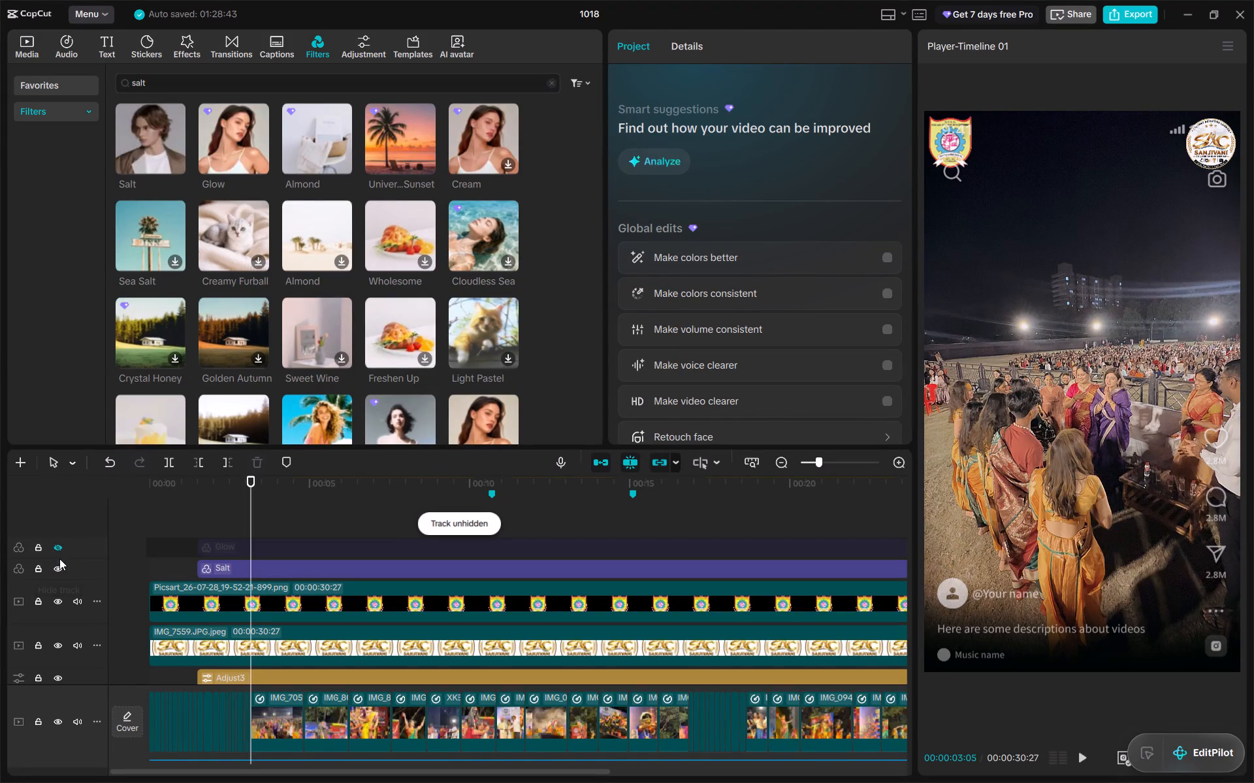
left_click(55, 547)
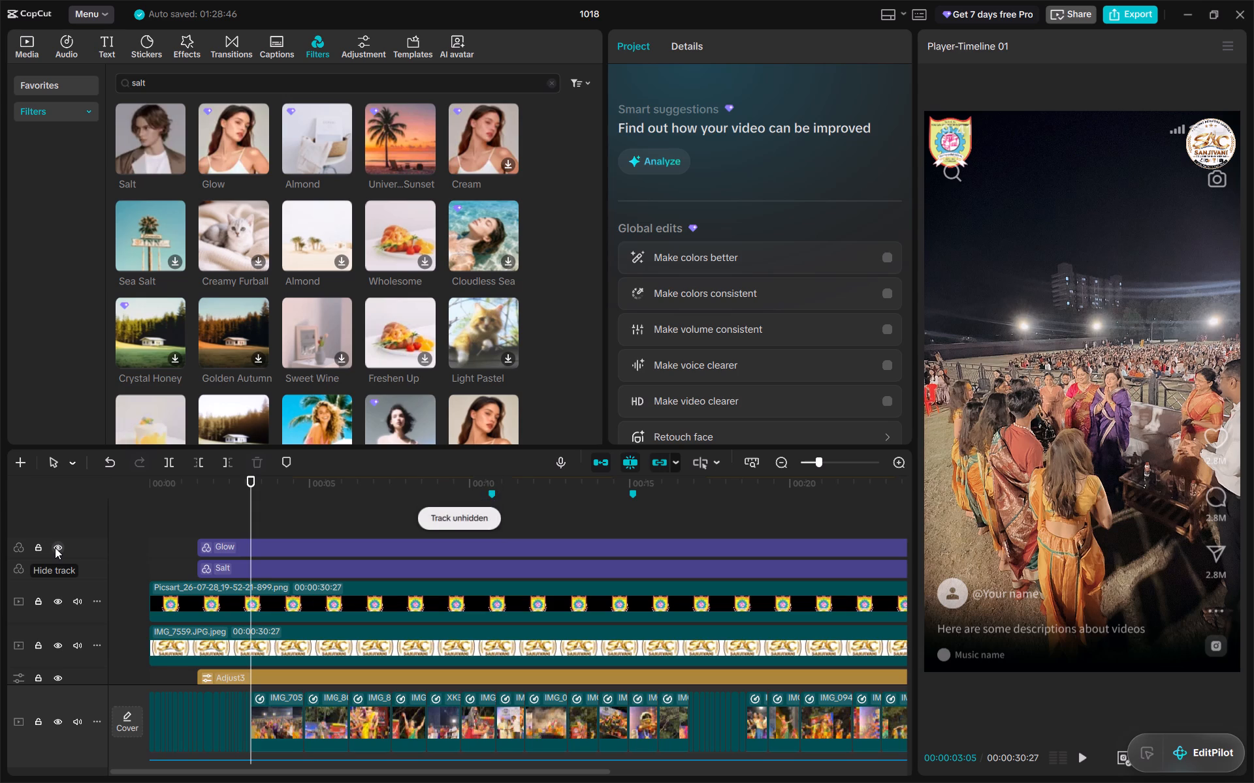
left_click(55, 547)
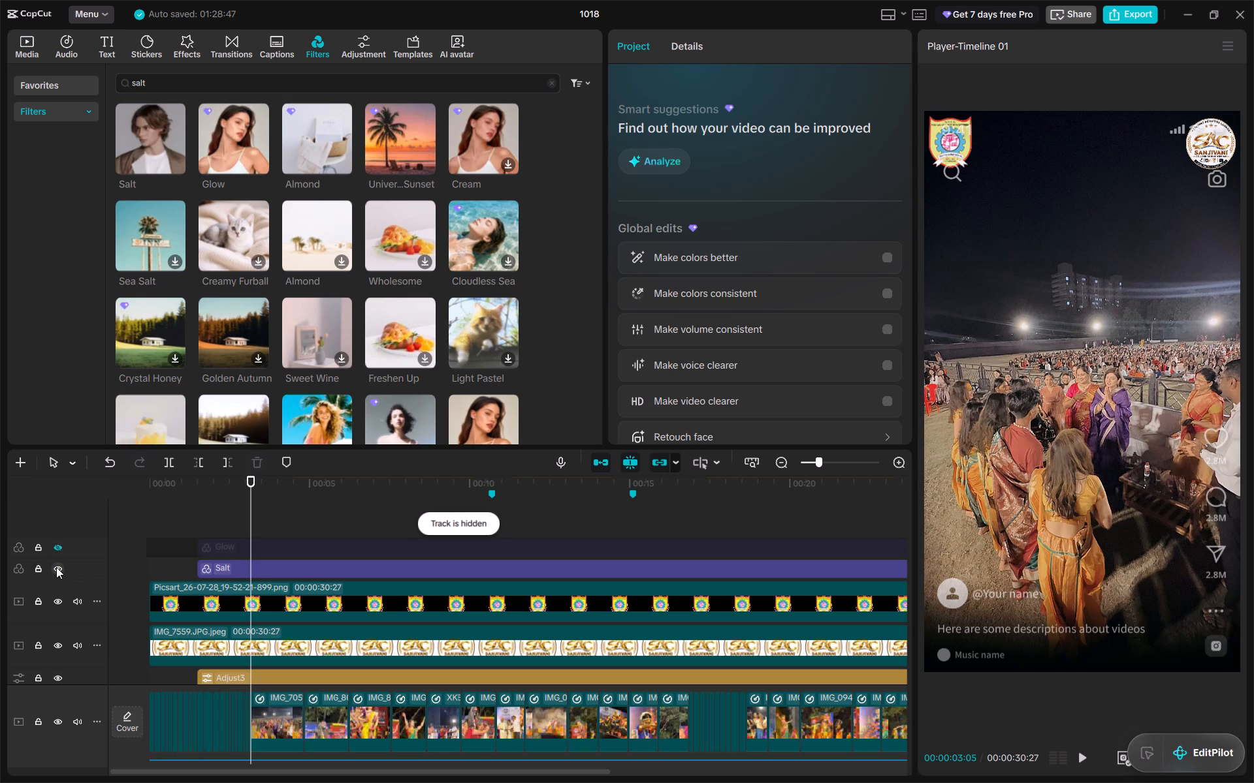
left_click(56, 567)
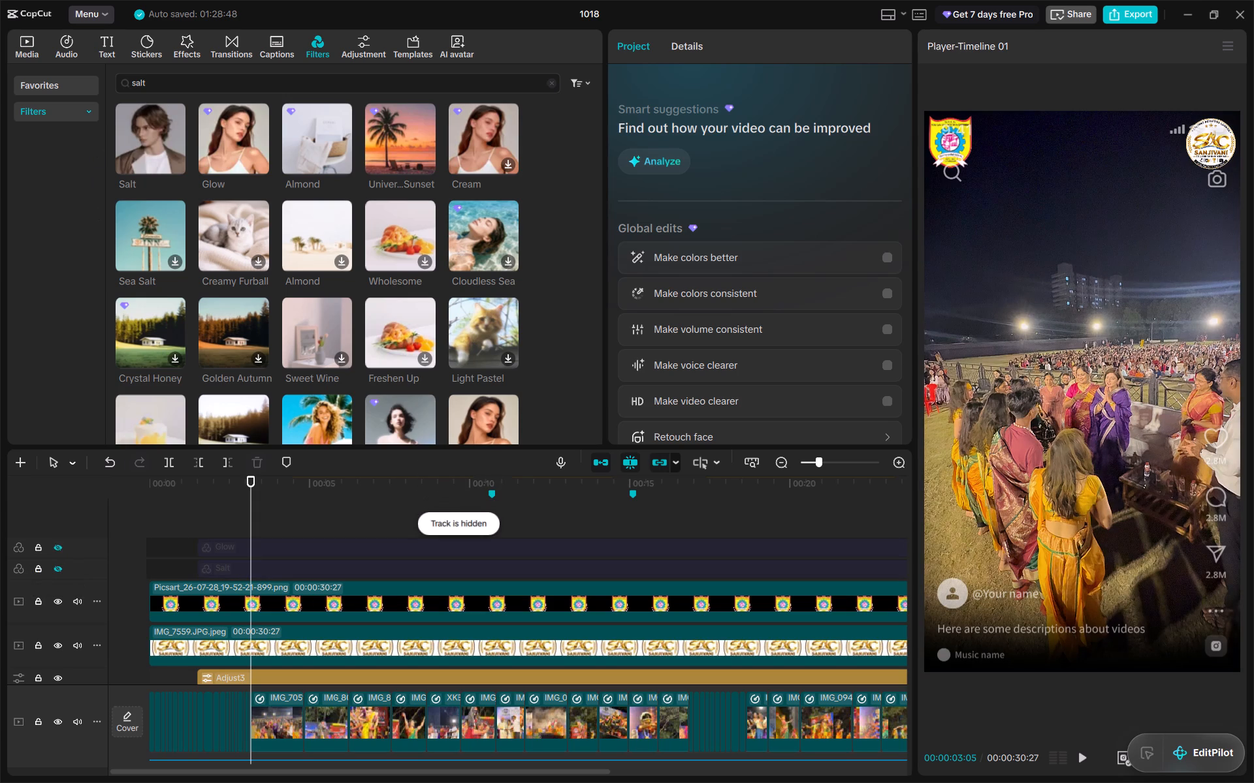
Search the filters for humble and add Dark Humble on a new track above Glow, aligned with Glow's start.
left_click_drag(175, 80, 121, 69)
key("BackSpace")
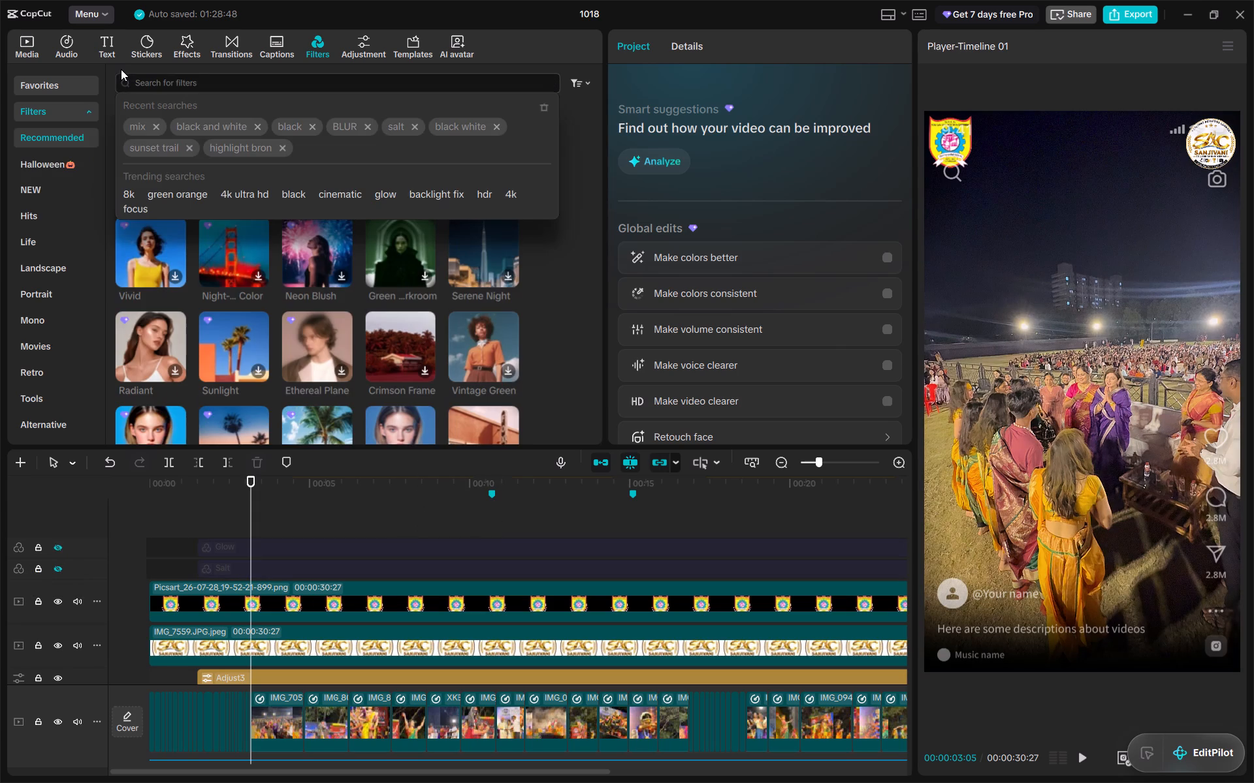
type("hum")
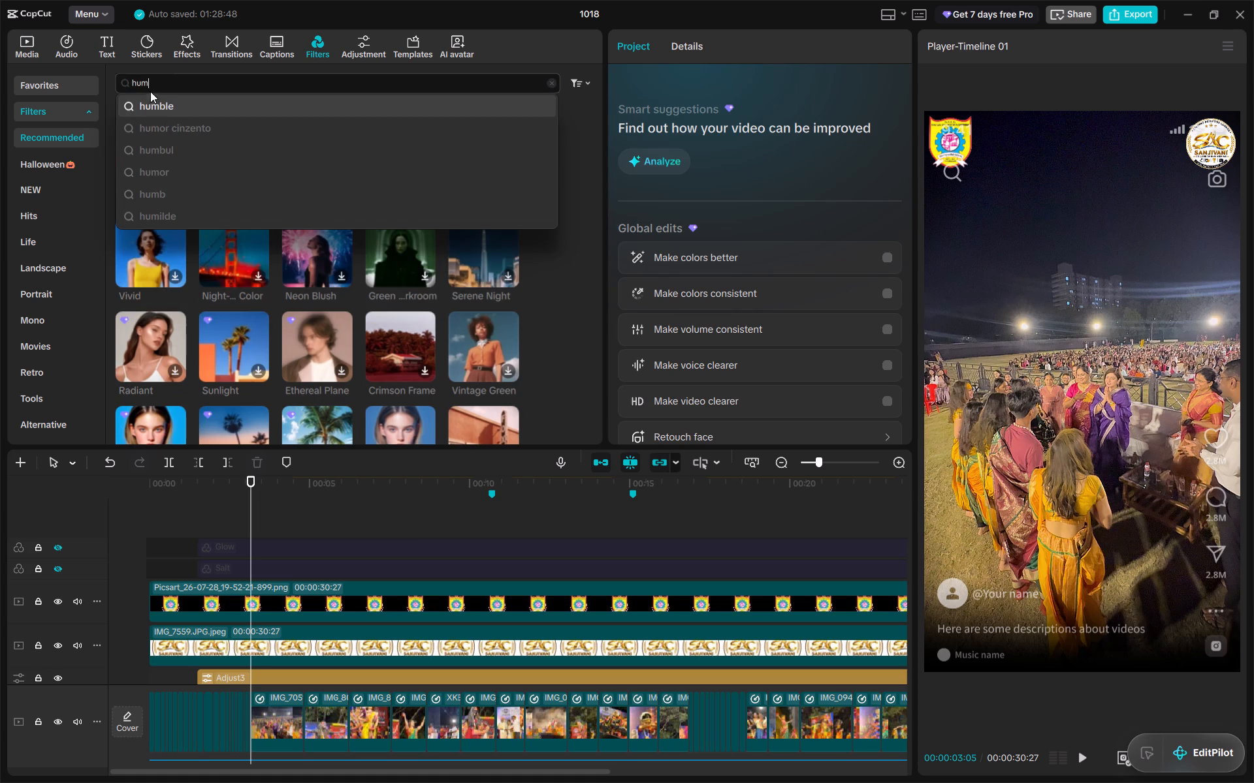
left_click(157, 105)
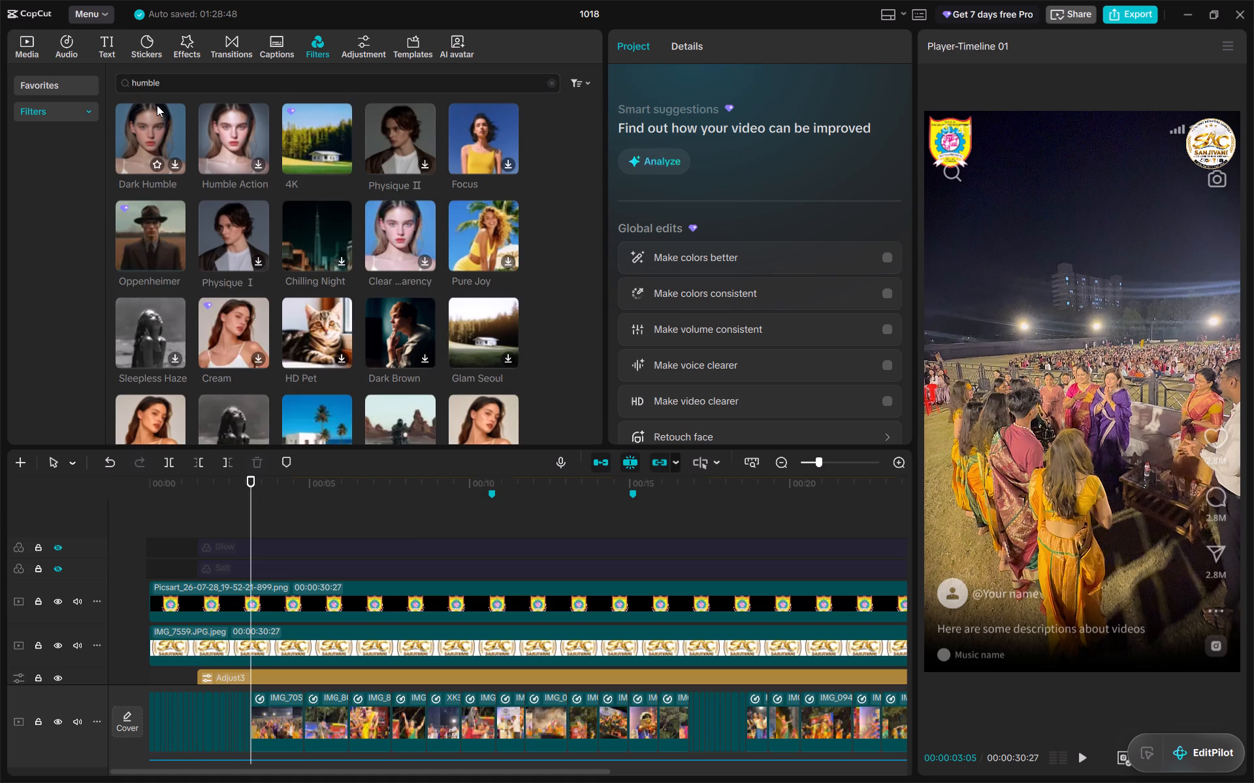
double_click(176, 161)
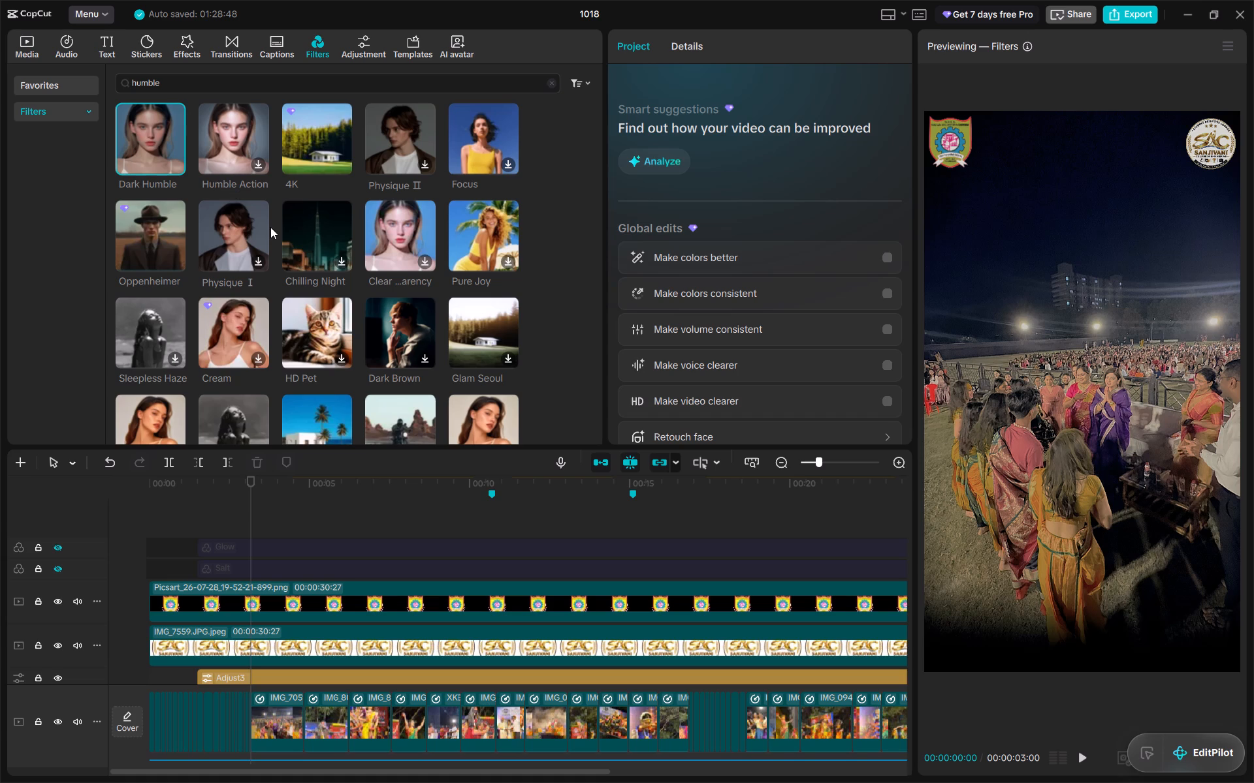
scroll(270, 227, "down", 3)
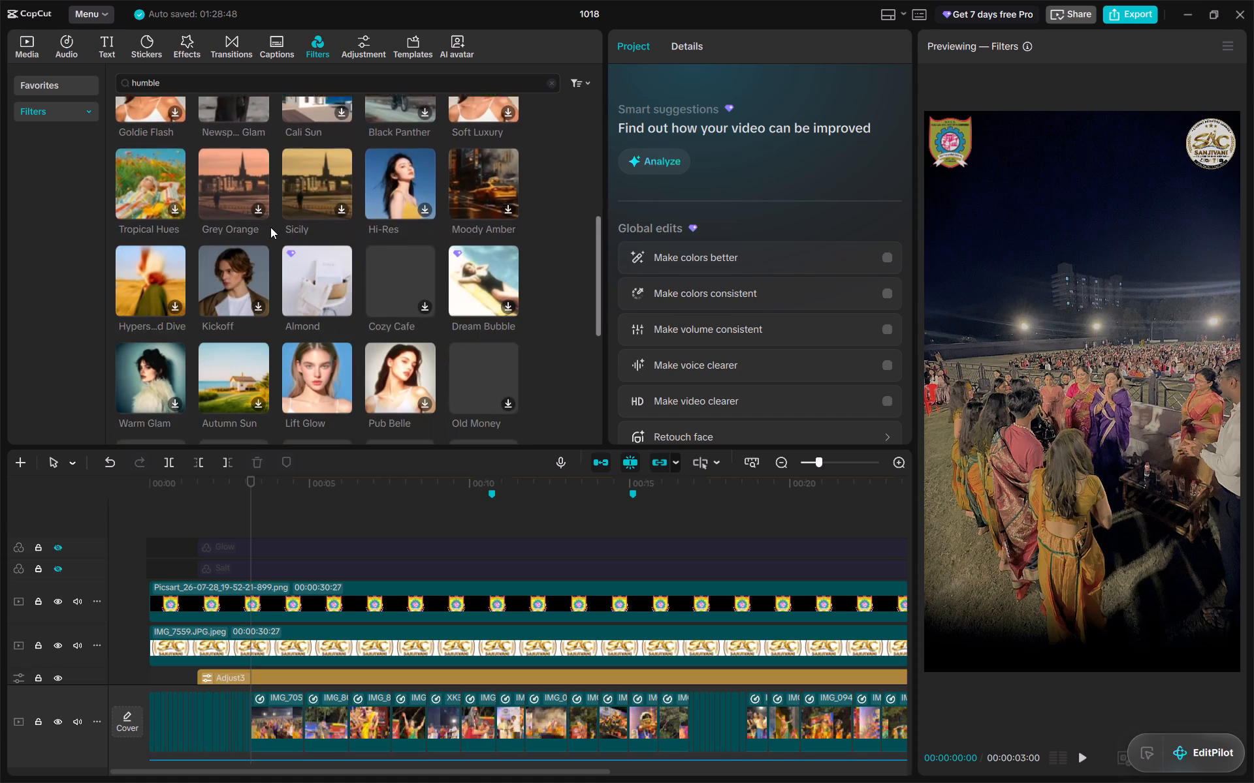
scroll(270, 227, "down", 1)
scroll(270, 227, "up", 6)
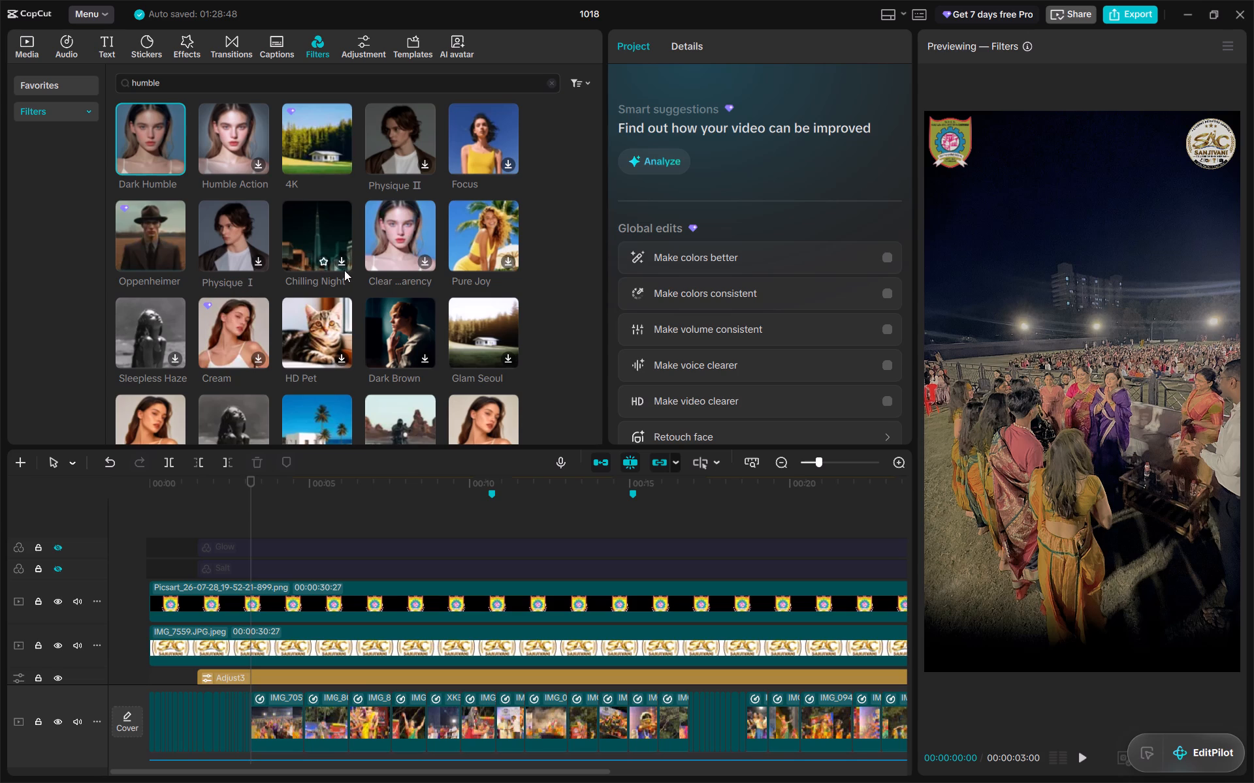
left_click_drag(145, 155, 160, 192)
left_click_drag(160, 192, 199, 523)
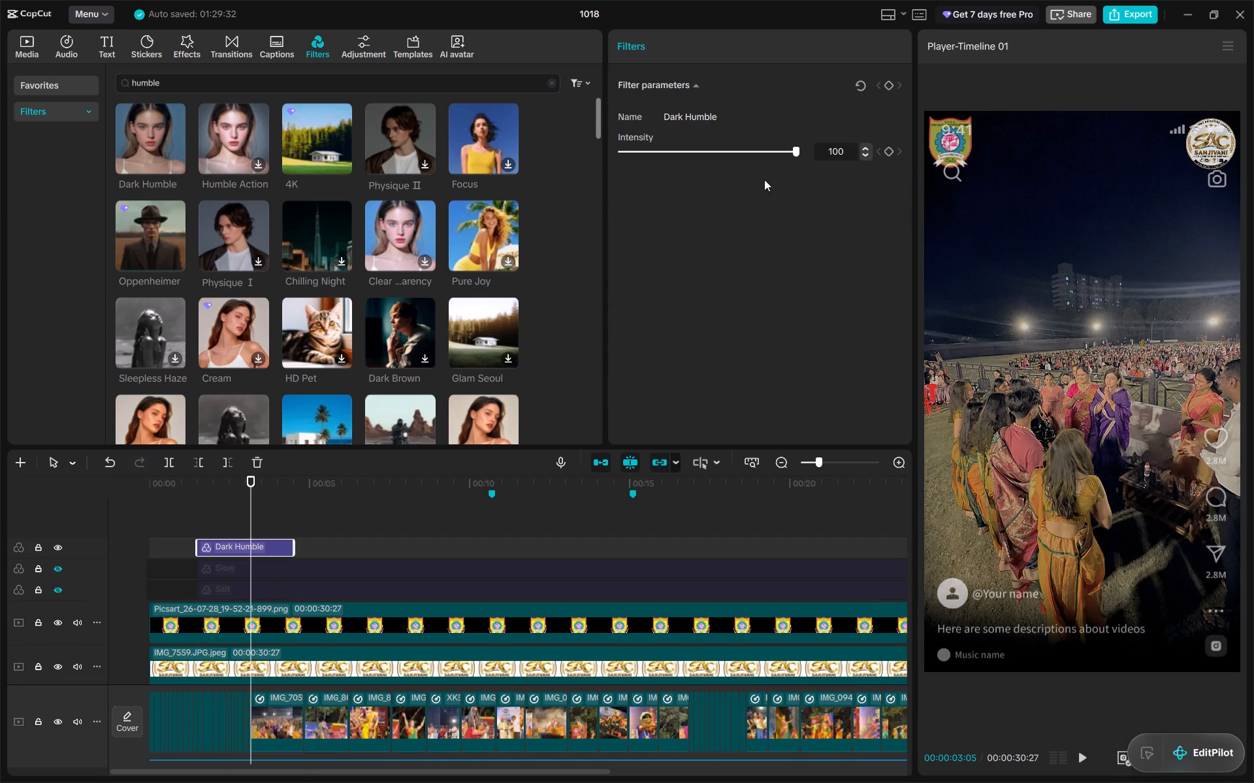
Set the Dark Humble filter's Intensity to 56.
left_click_drag(792, 148, 720, 152)
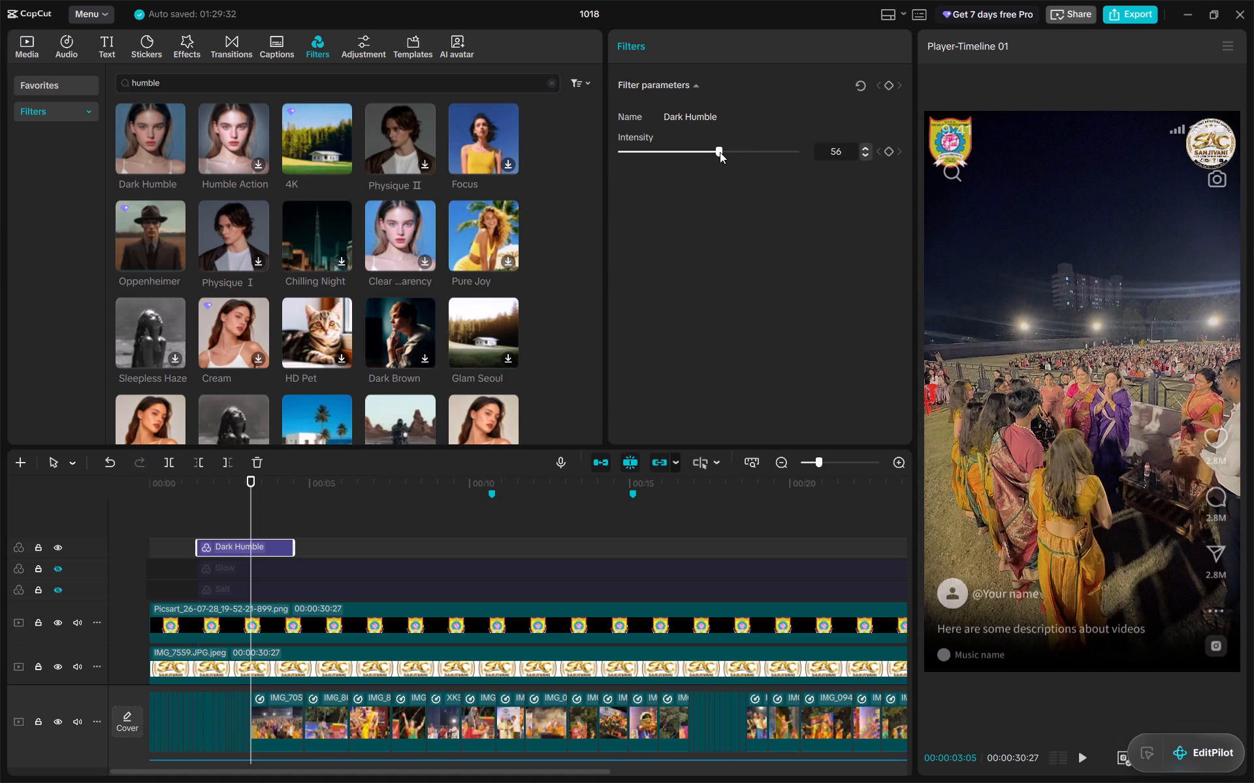
left_click(720, 152)
Search the filters for warlock and add the first Warlock filter on a new track above Dark Humble, aligned with its start.
left_click_drag(171, 82, 97, 74)
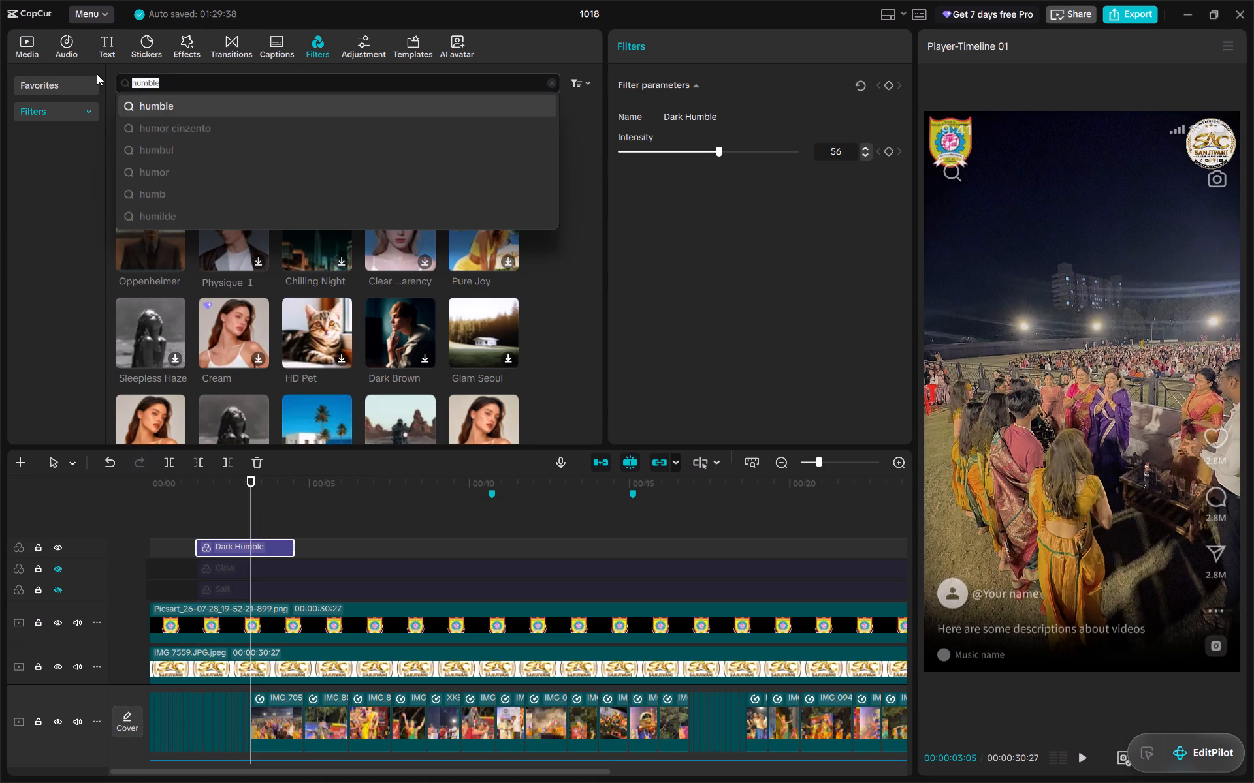
key("BackSpace")
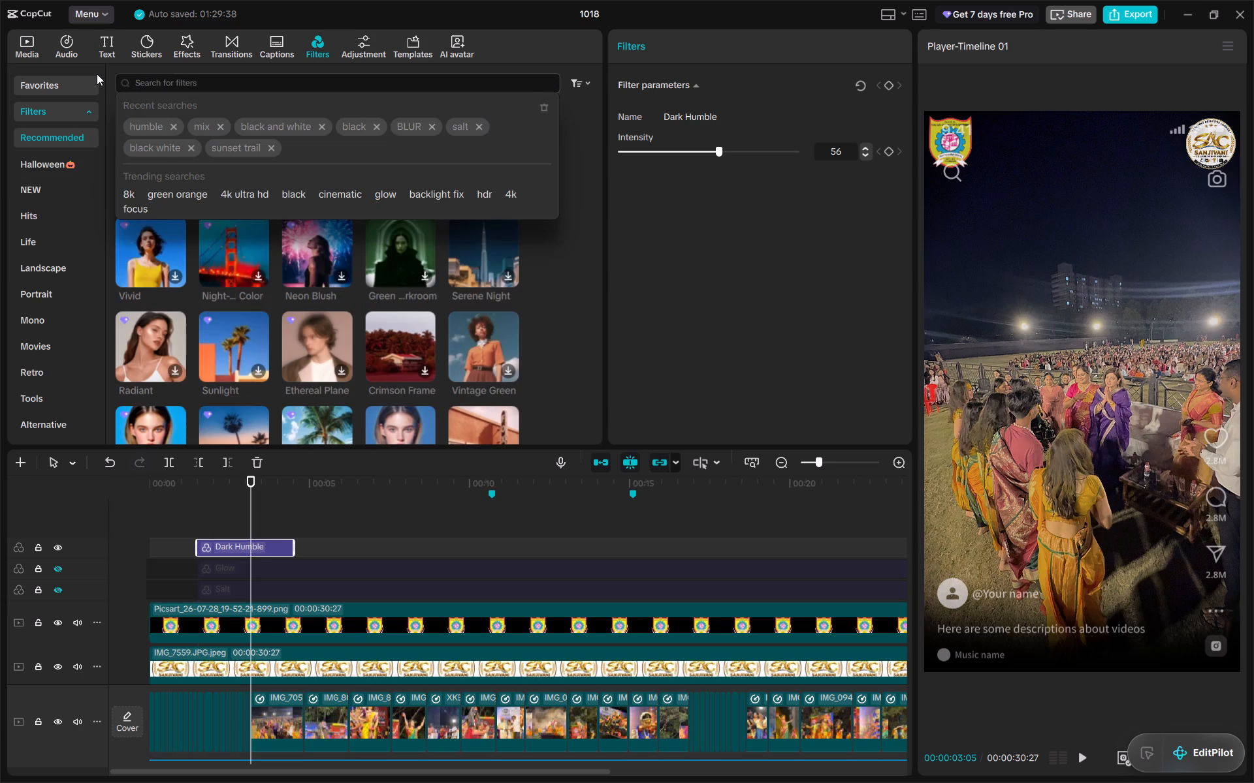
type("war")
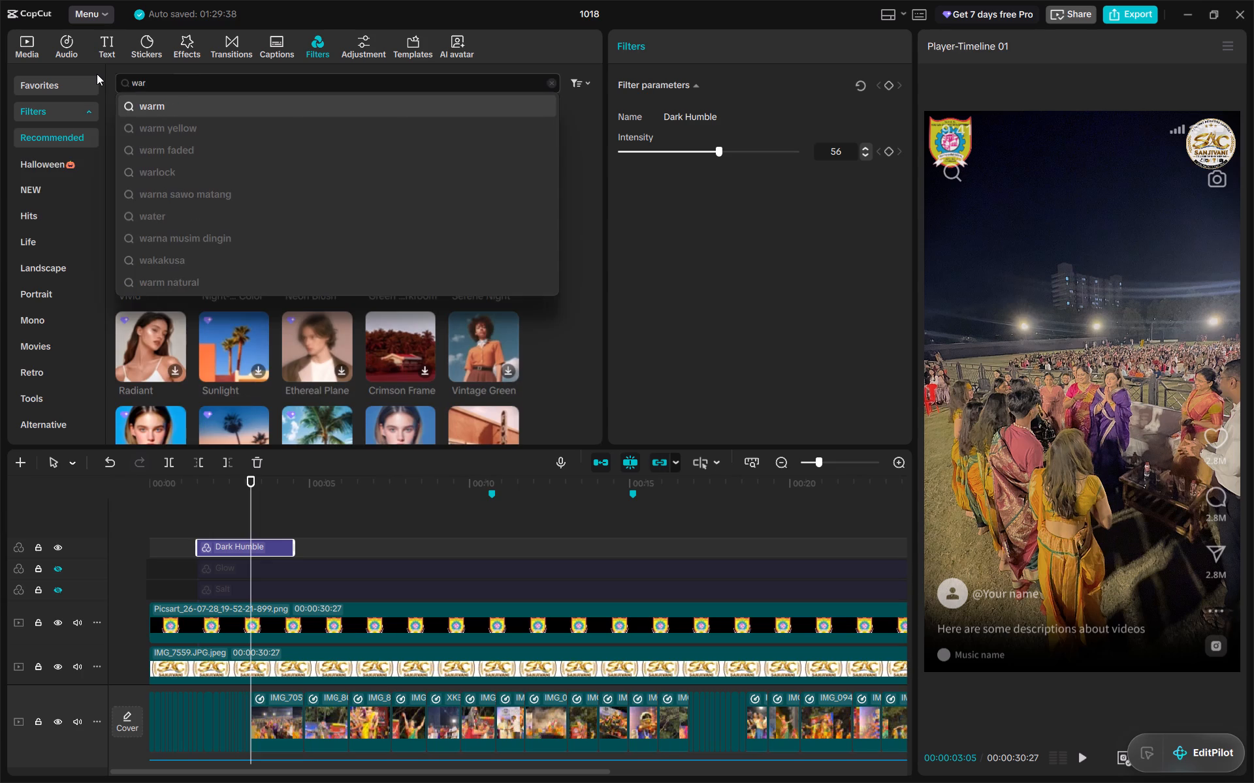
type("lock")
key("Return")
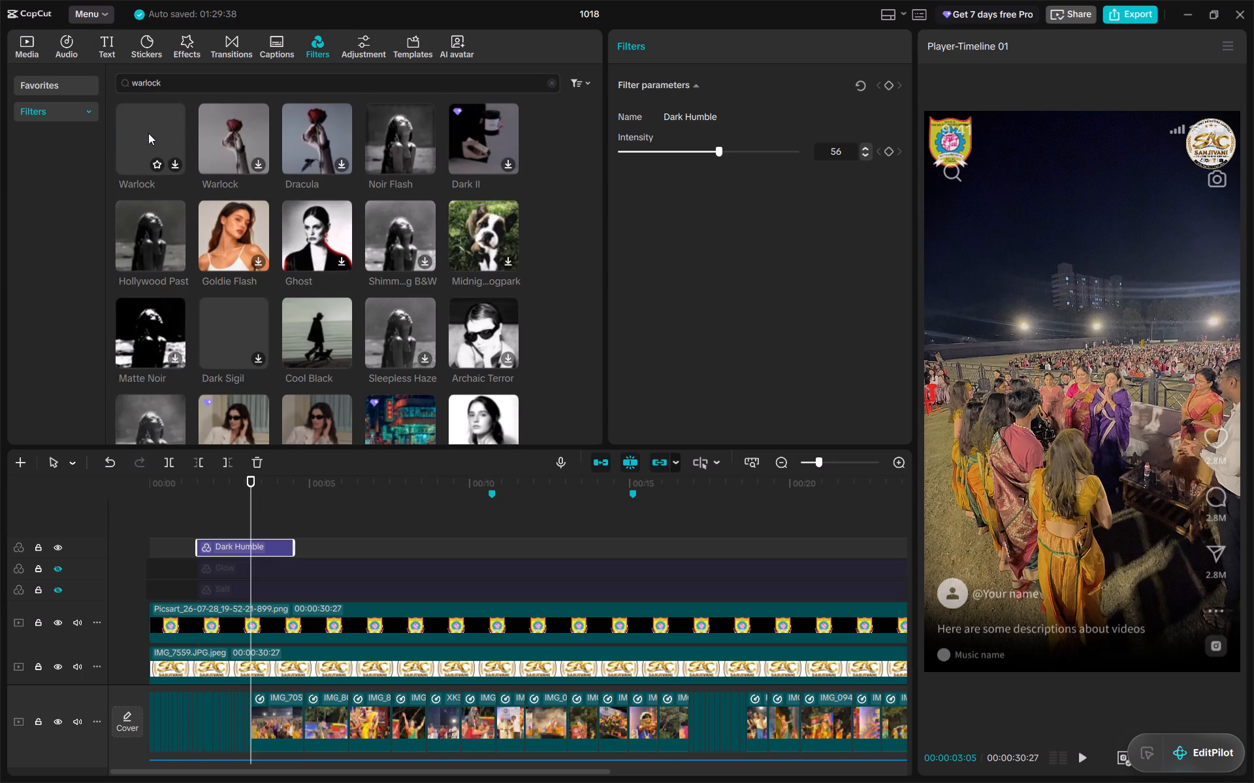
left_click_drag(168, 135, 235, 341)
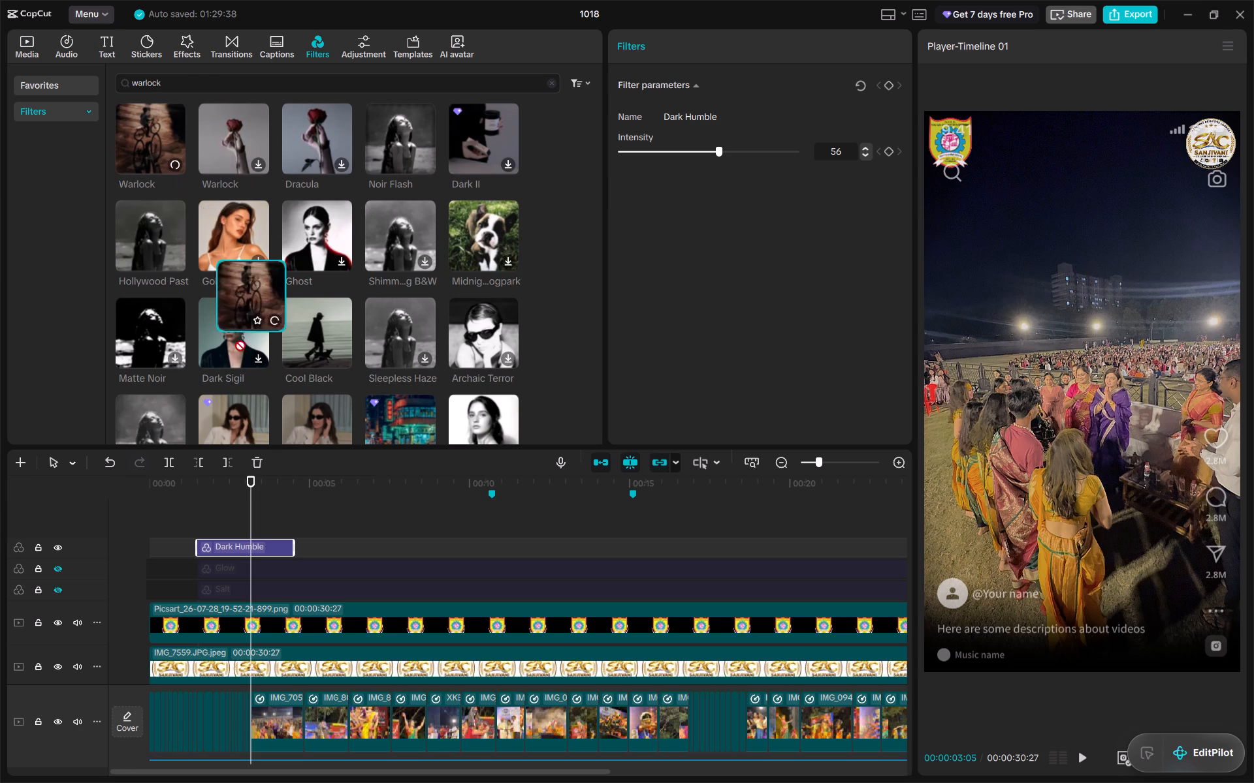
left_click_drag(235, 341, 199, 527)
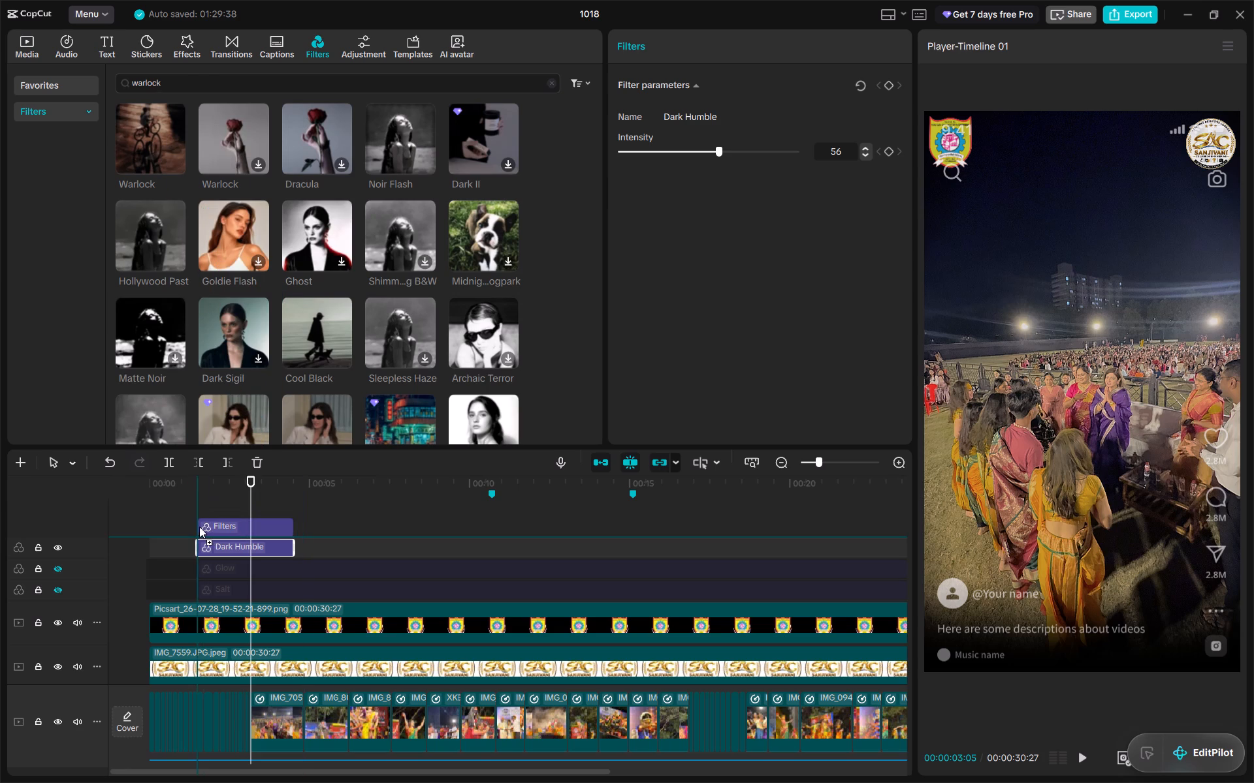
left_click_drag(199, 527, 204, 527)
left_click_drag(228, 549, 218, 548)
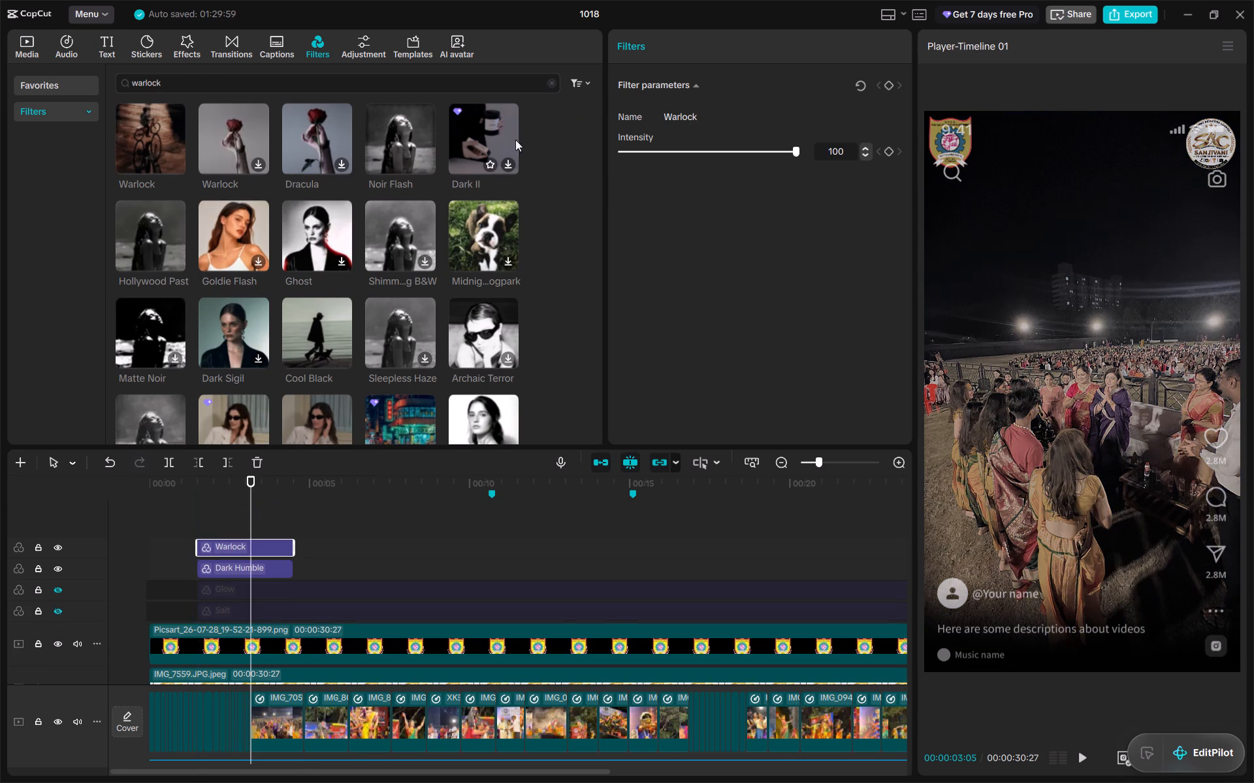
Lower the Warlock filter's Intensity to 28, trying levels such as 87, 47 and 45 on the way.
left_click_drag(796, 149, 749, 149)
left_click_drag(749, 149, 703, 159)
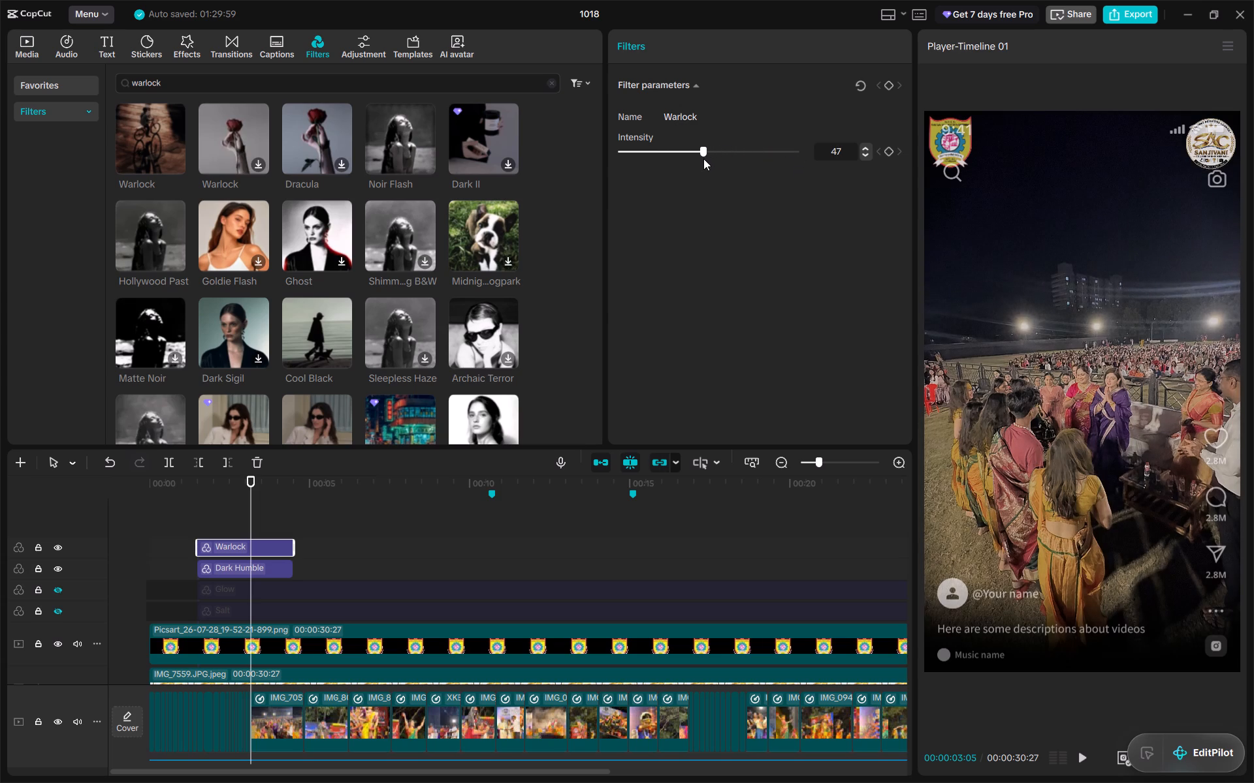
left_click_drag(703, 159, 698, 159)
left_click_drag(698, 159, 671, 164)
left_click_drag(671, 164, 671, 162)
left_click_drag(671, 162, 673, 162)
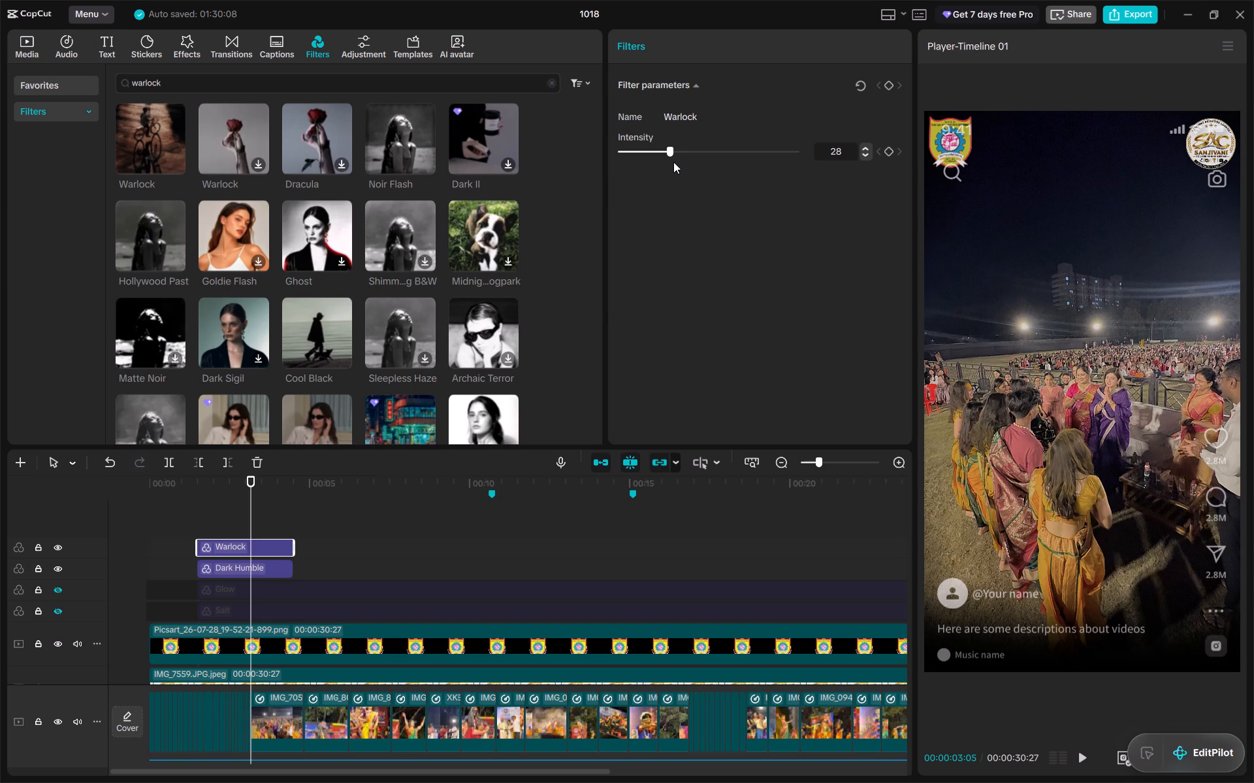
left_click_drag(673, 162, 685, 162)
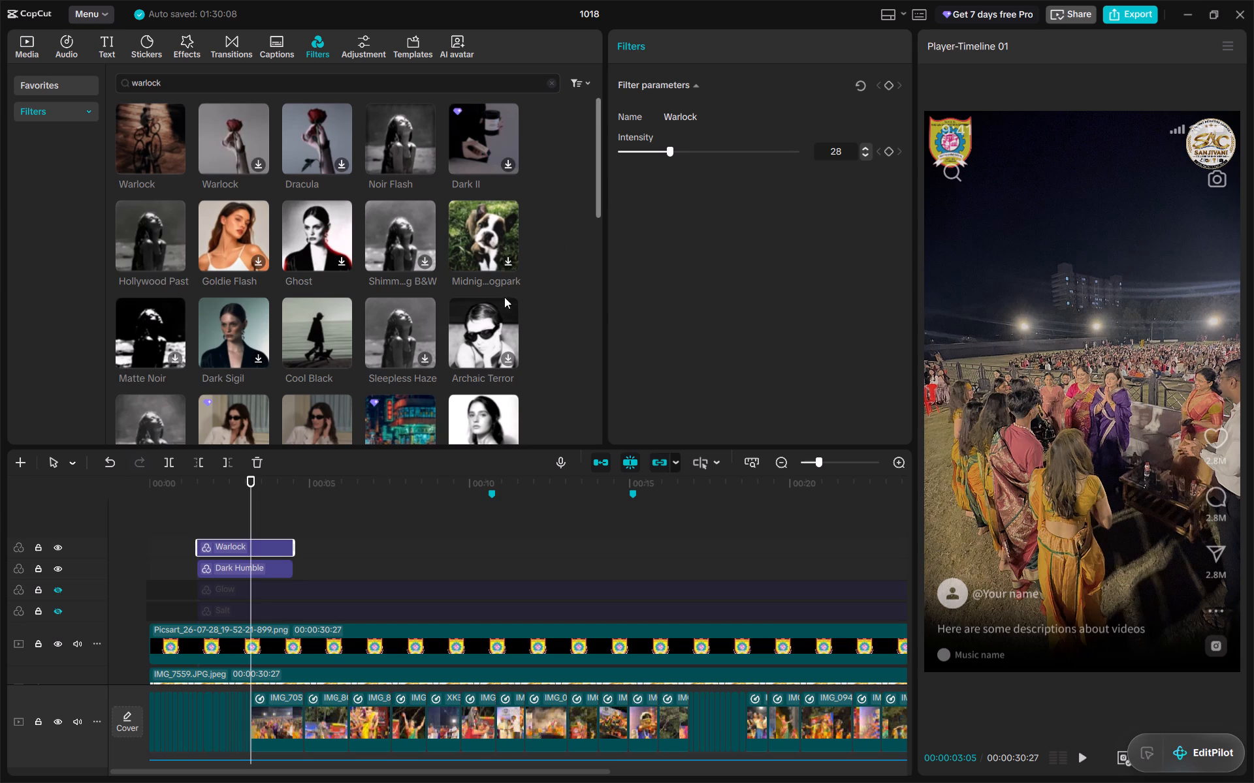
Adjust the Temp of the Adjust3 layer, trying warmer values such as 5 and 8.
scroll(310, 555, "down", 3)
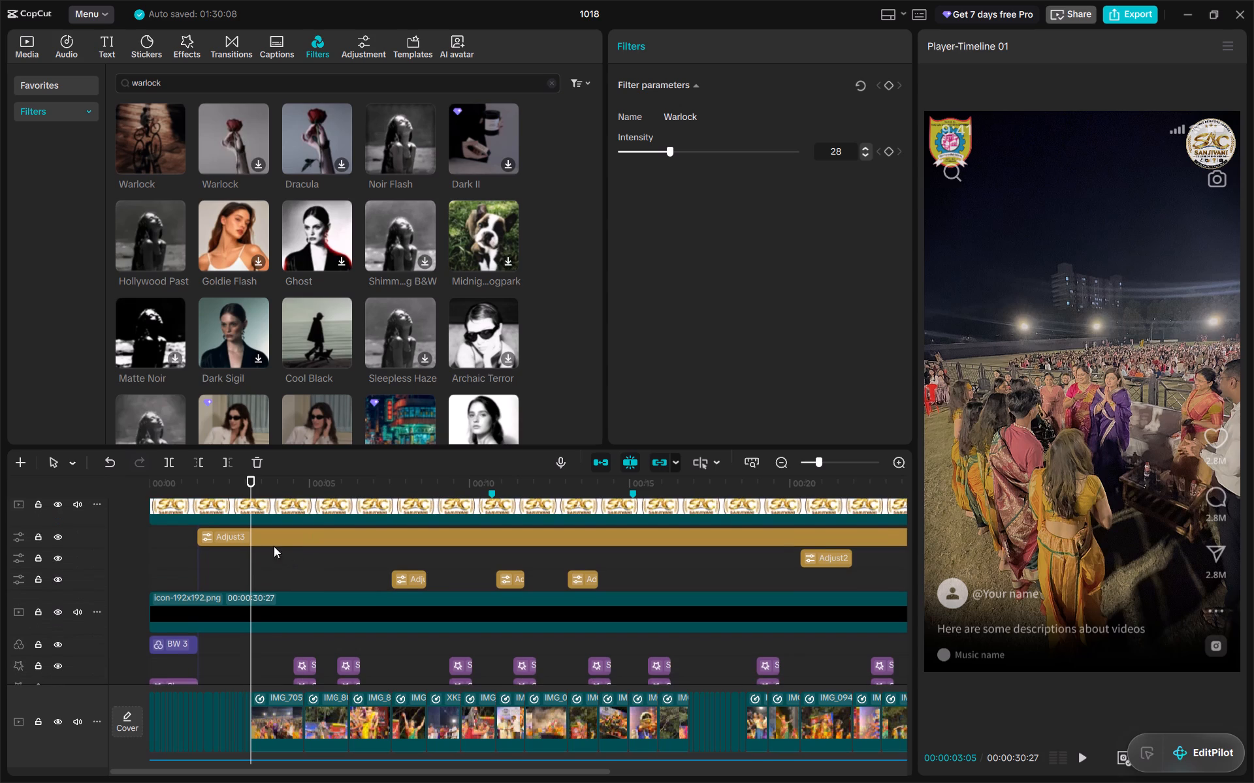
left_click(270, 538)
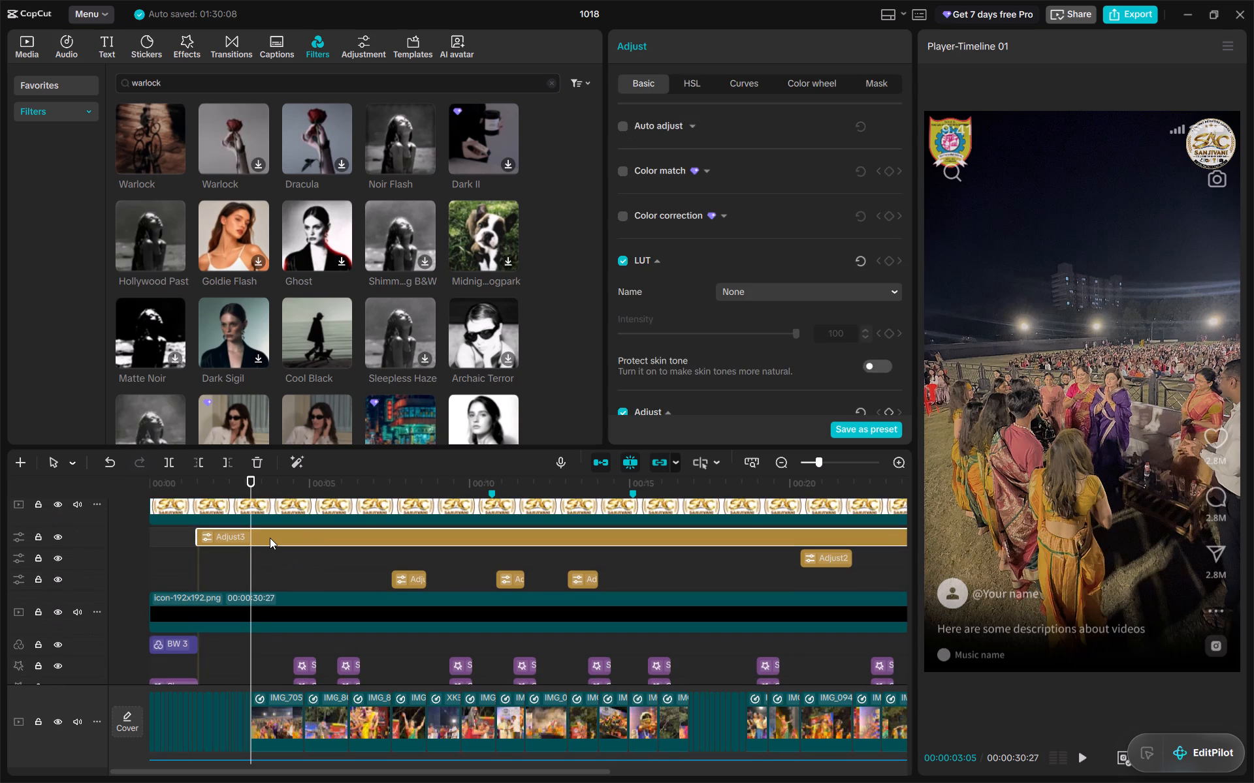
scroll(667, 280, "down", 1)
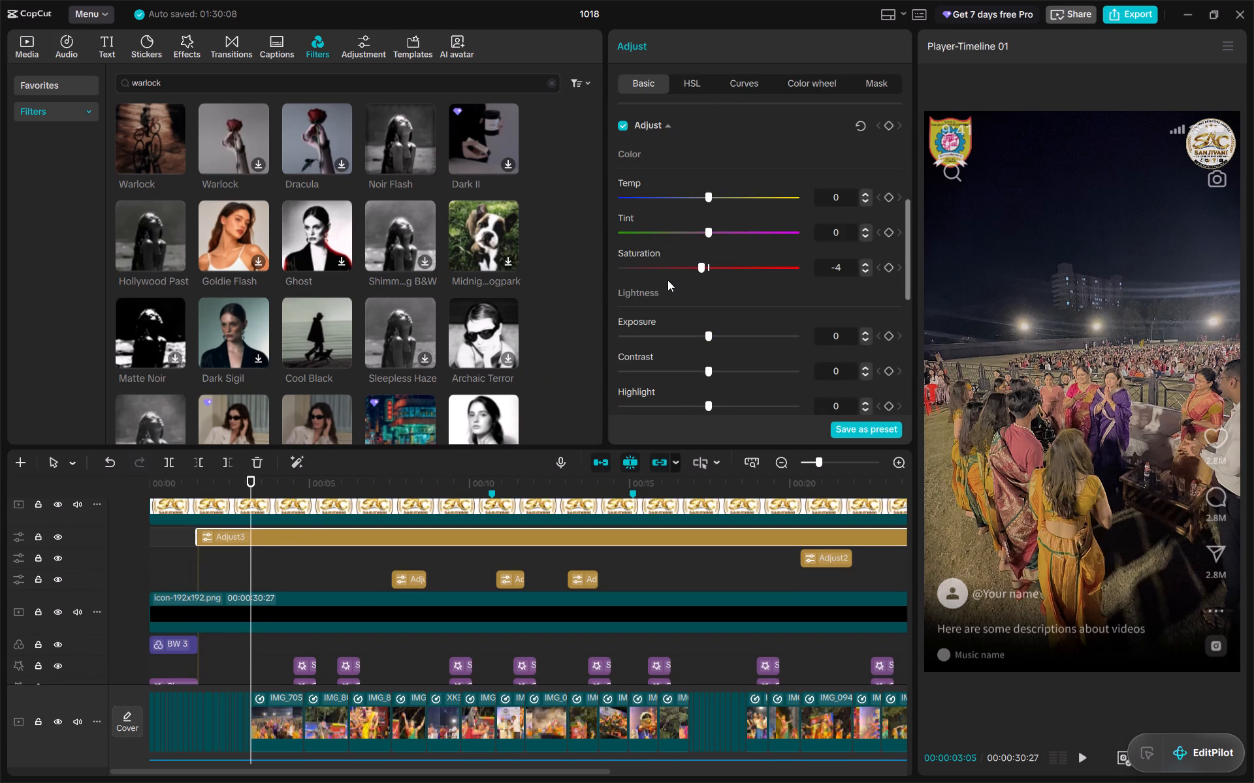
left_click_drag(713, 189, 716, 189)
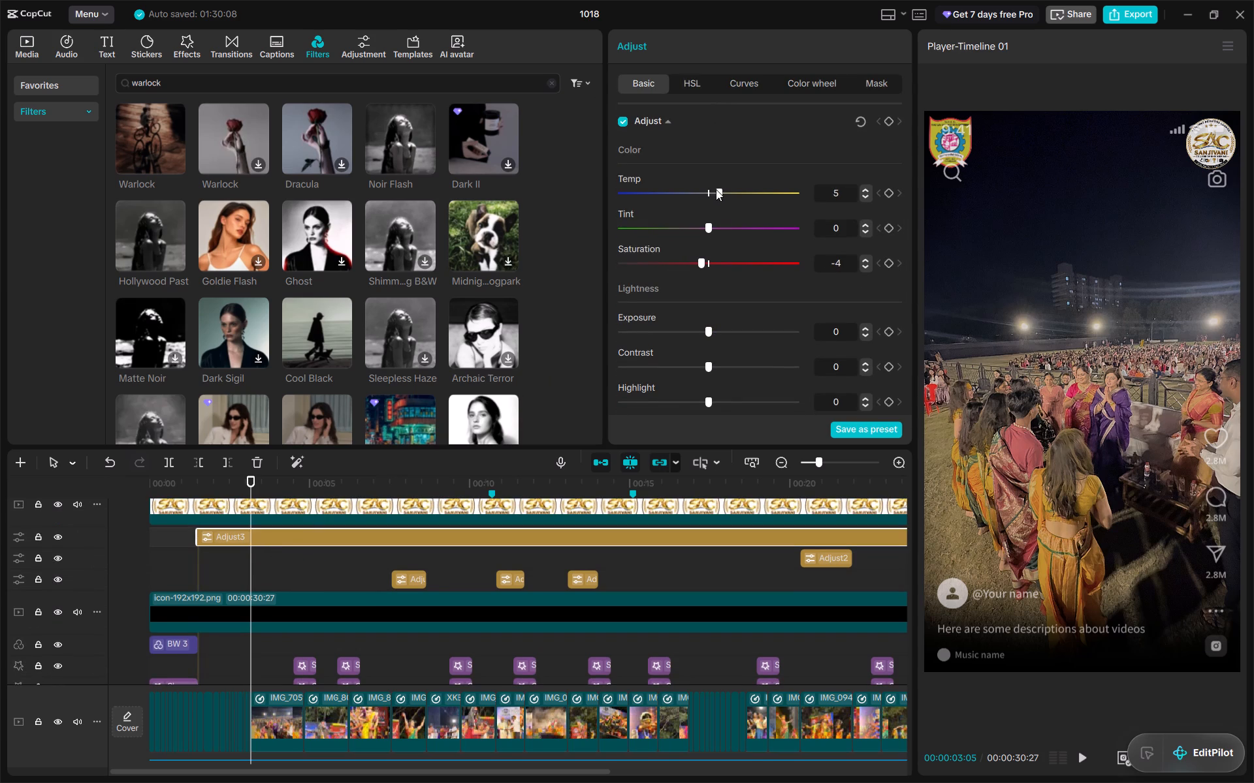
left_click_drag(716, 189, 720, 205)
left_click_drag(720, 205, 705, 206)
Examine the colour, lightness and effects settings of the Adjust3 layer and the parameters of the Dark Humble filter.
scroll(701, 339, "down", 1)
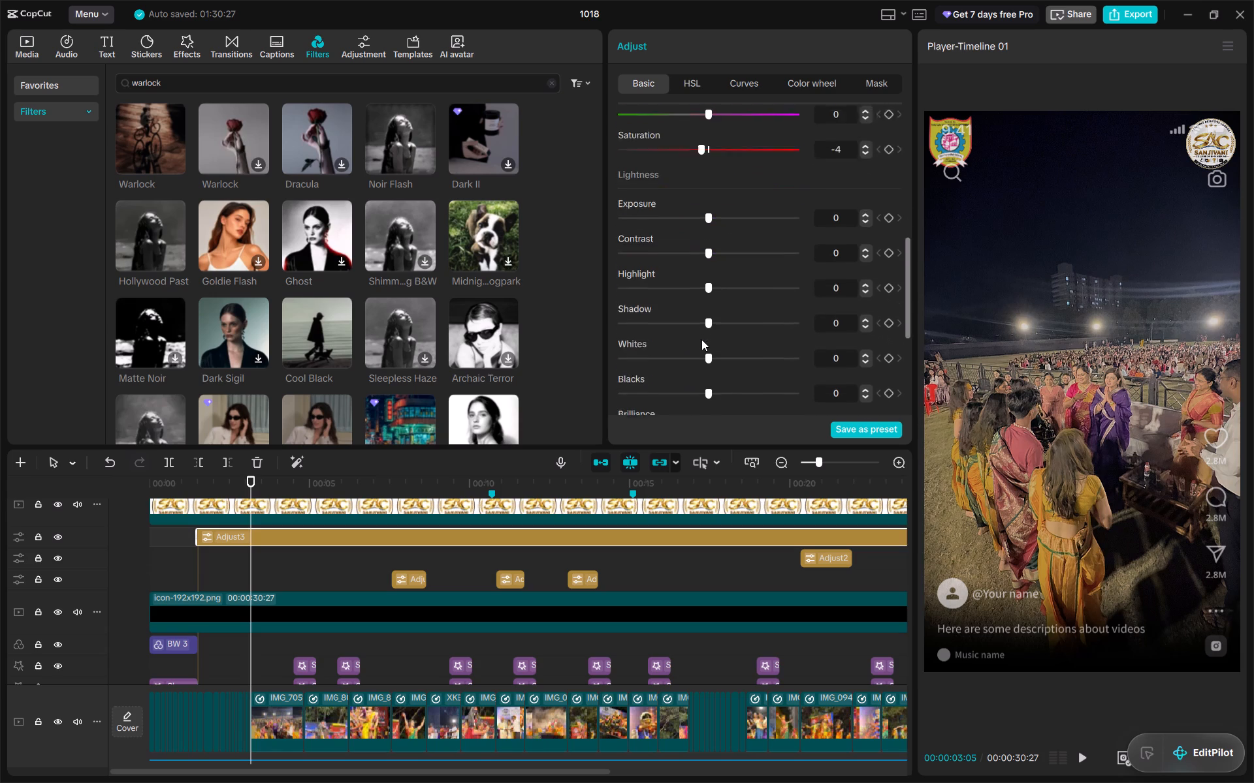
scroll(701, 339, "down", 1)
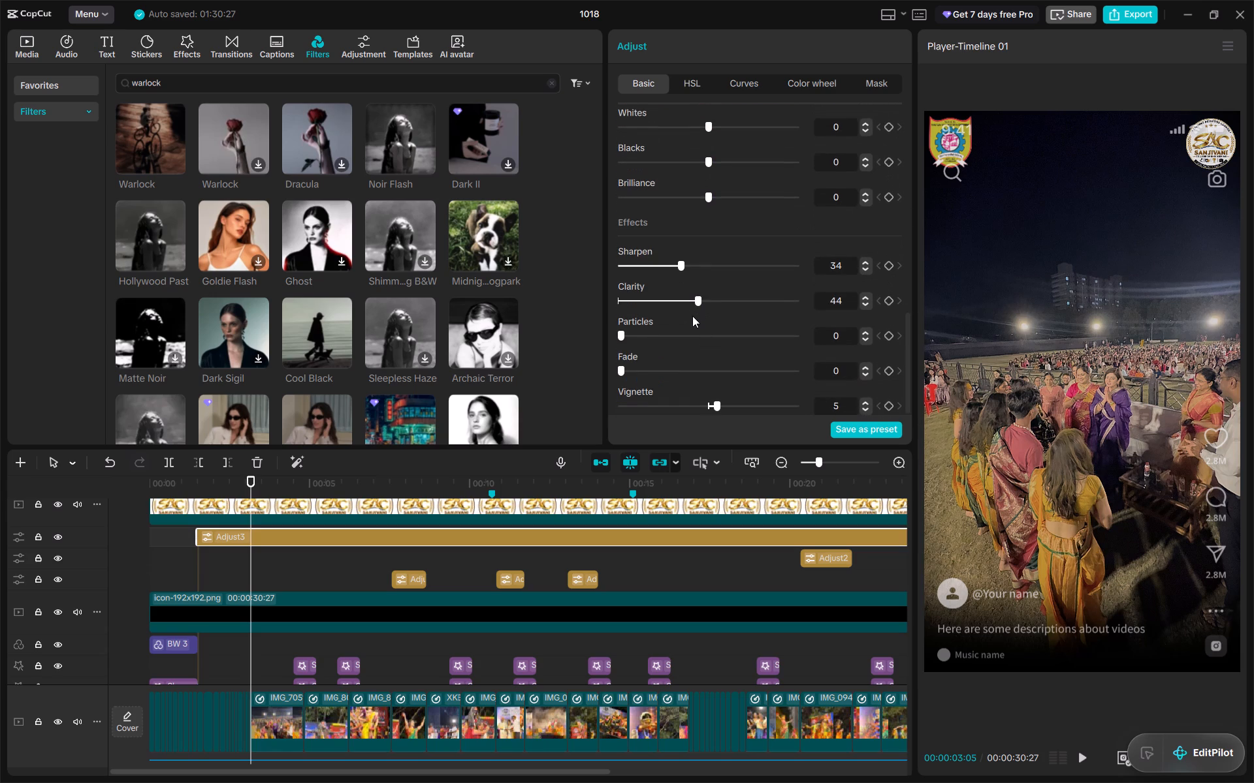
scroll(692, 316, "up", 3)
scroll(692, 316, "down", 1)
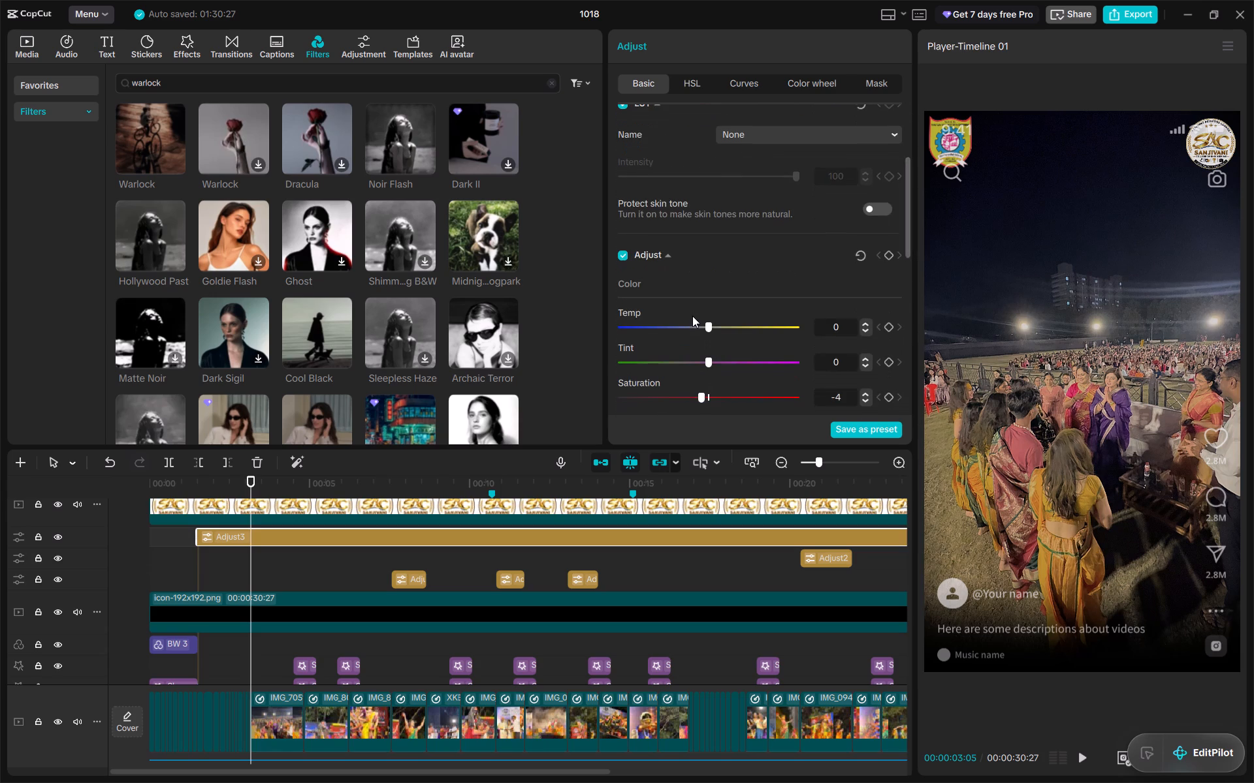
scroll(703, 240, "down", 1)
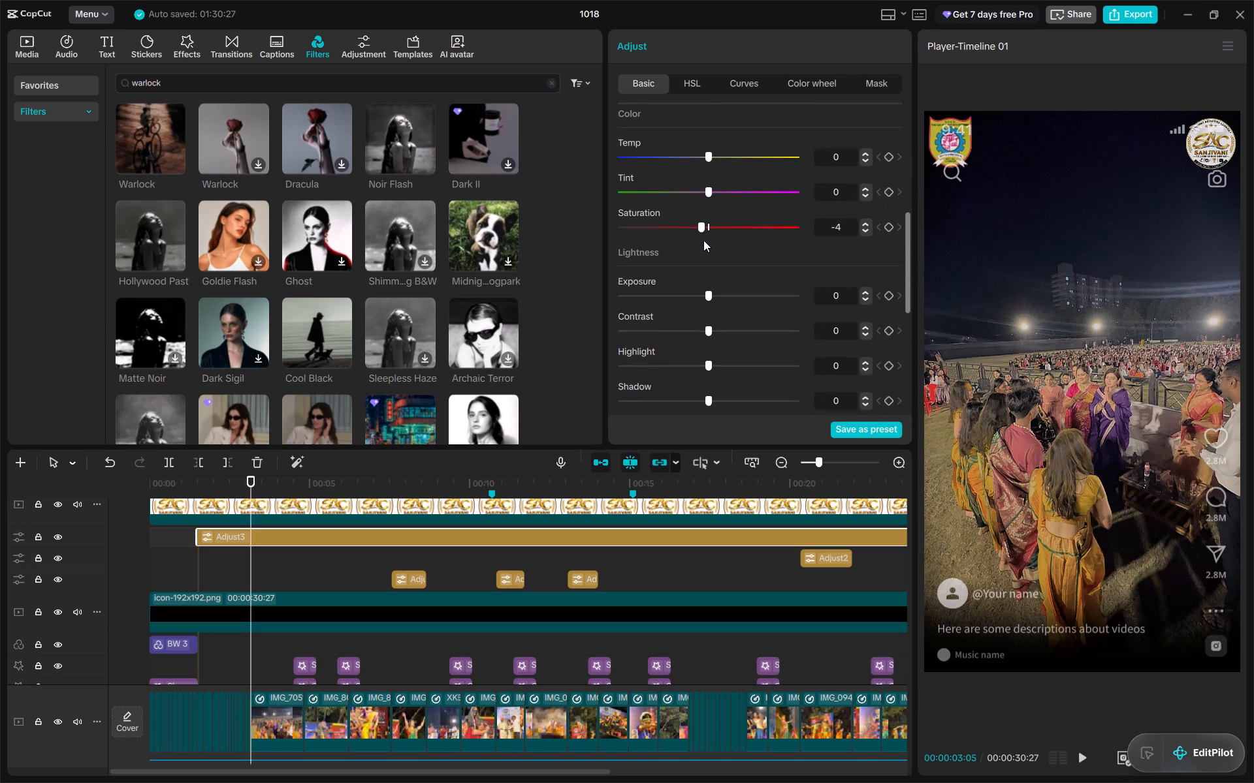
scroll(703, 240, "down", 1)
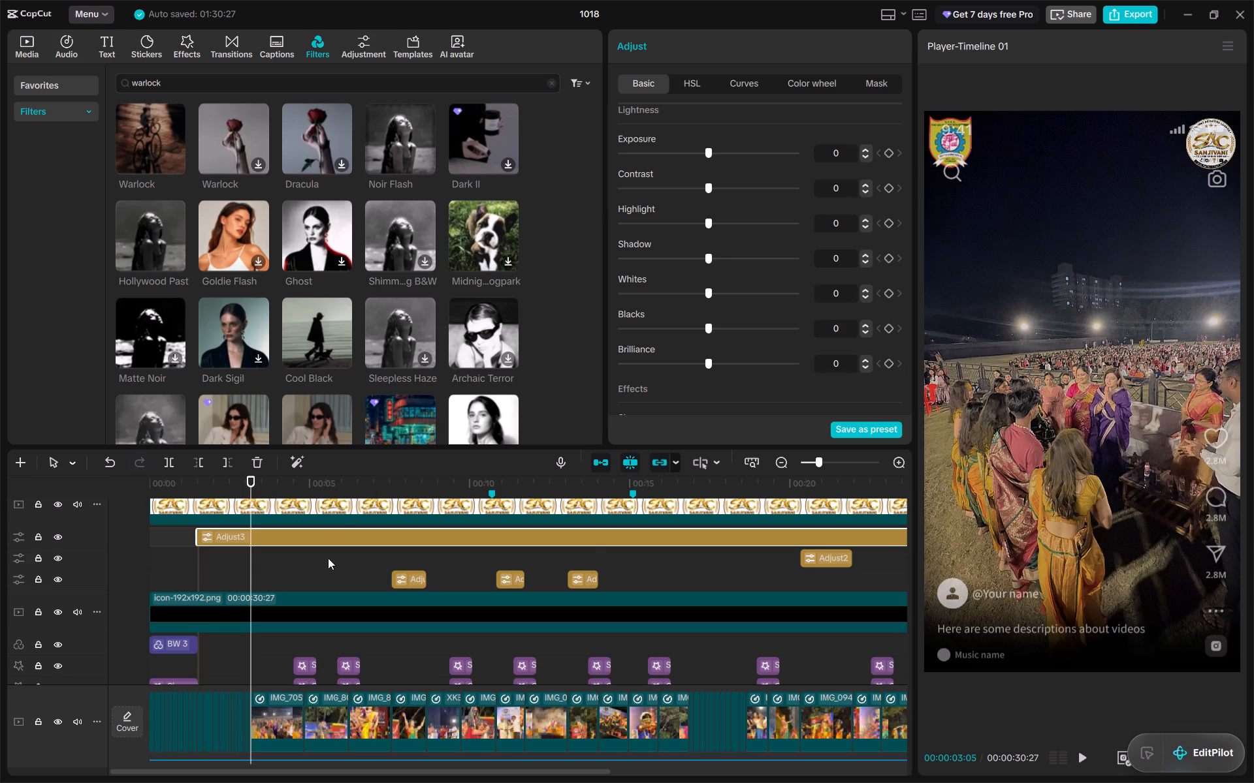
scroll(328, 558, "up", 2)
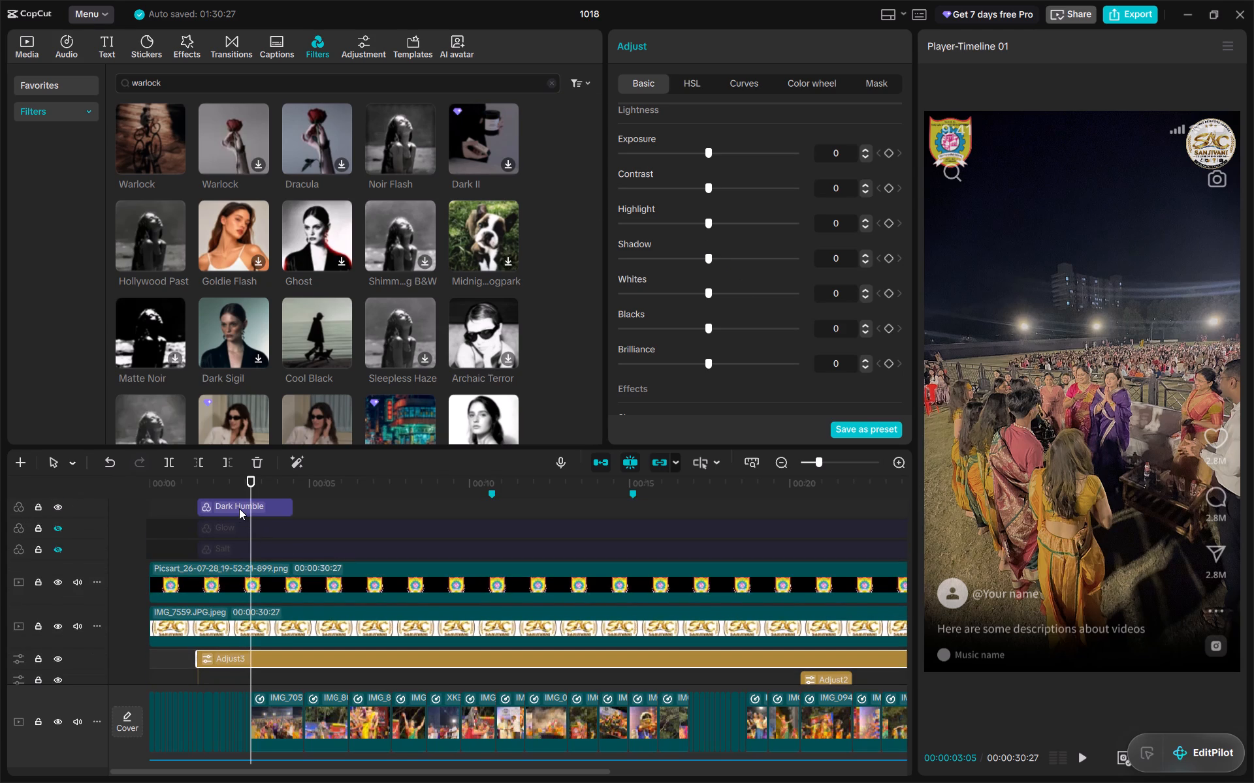
left_click(238, 506)
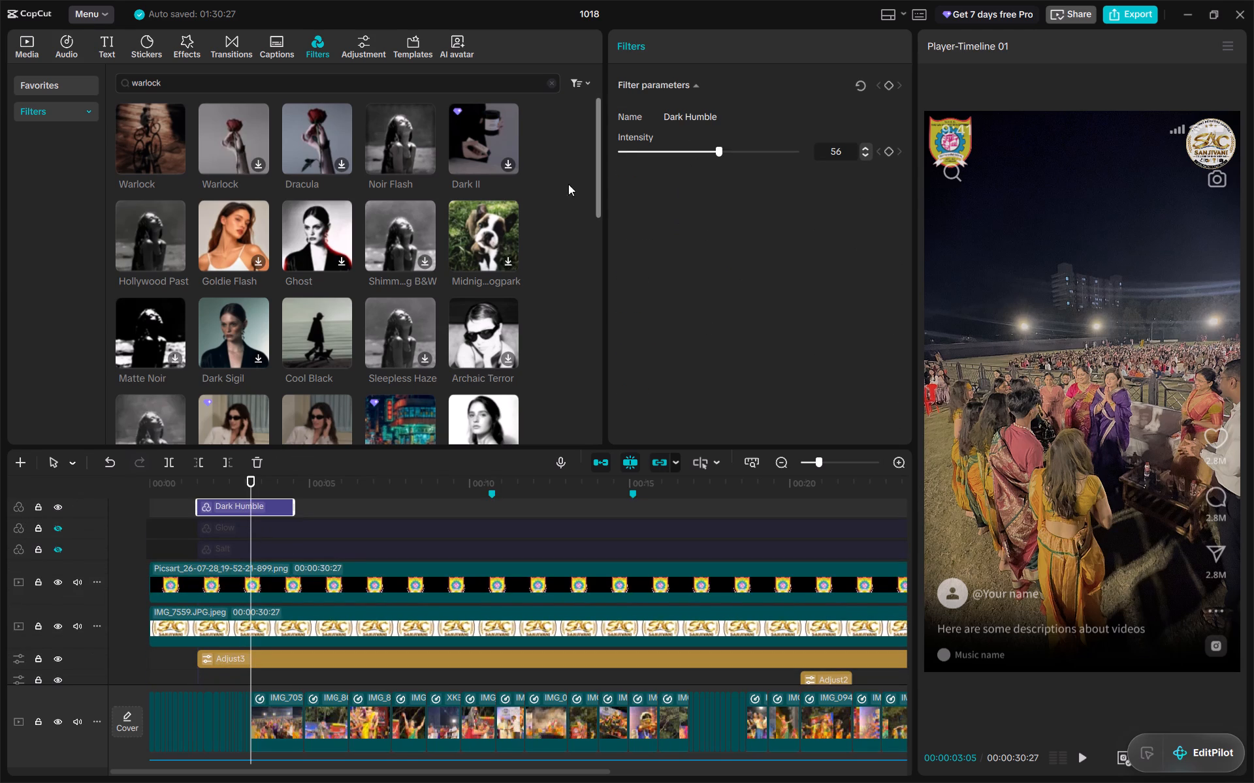
scroll(376, 515, "up", 1)
scroll(376, 515, "down", 3)
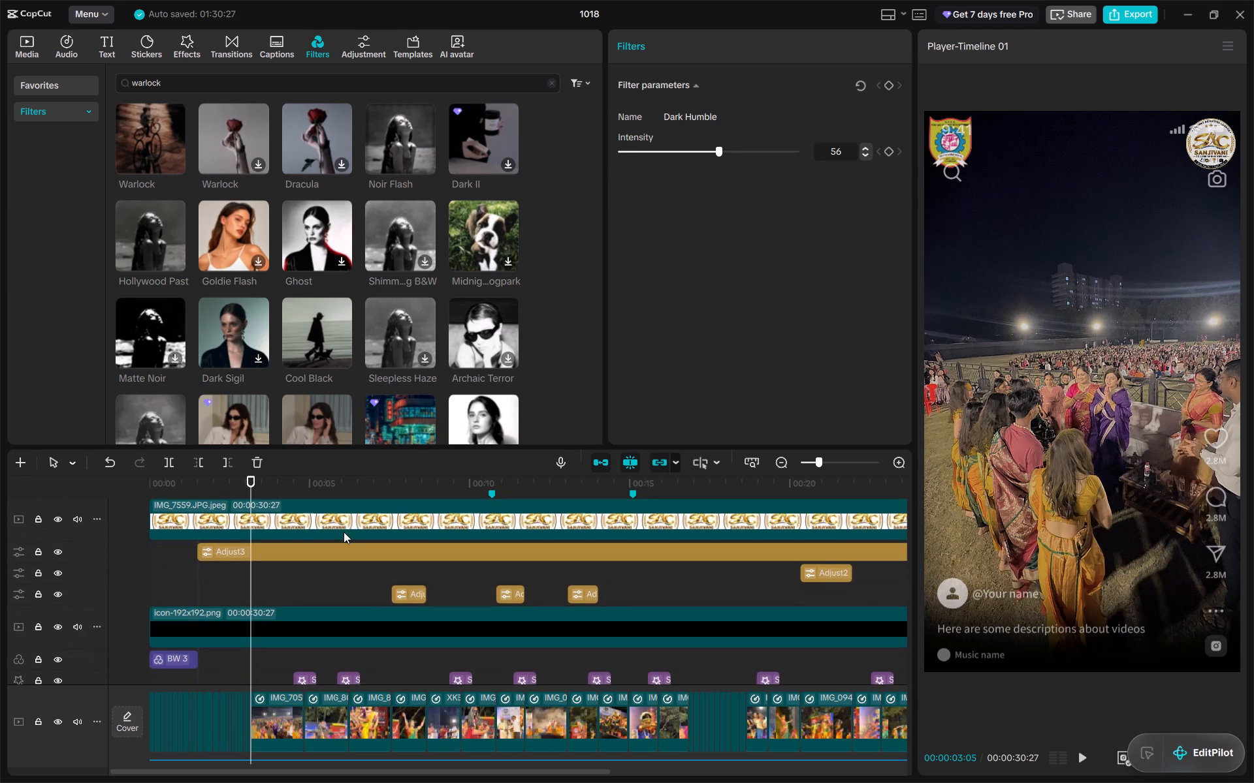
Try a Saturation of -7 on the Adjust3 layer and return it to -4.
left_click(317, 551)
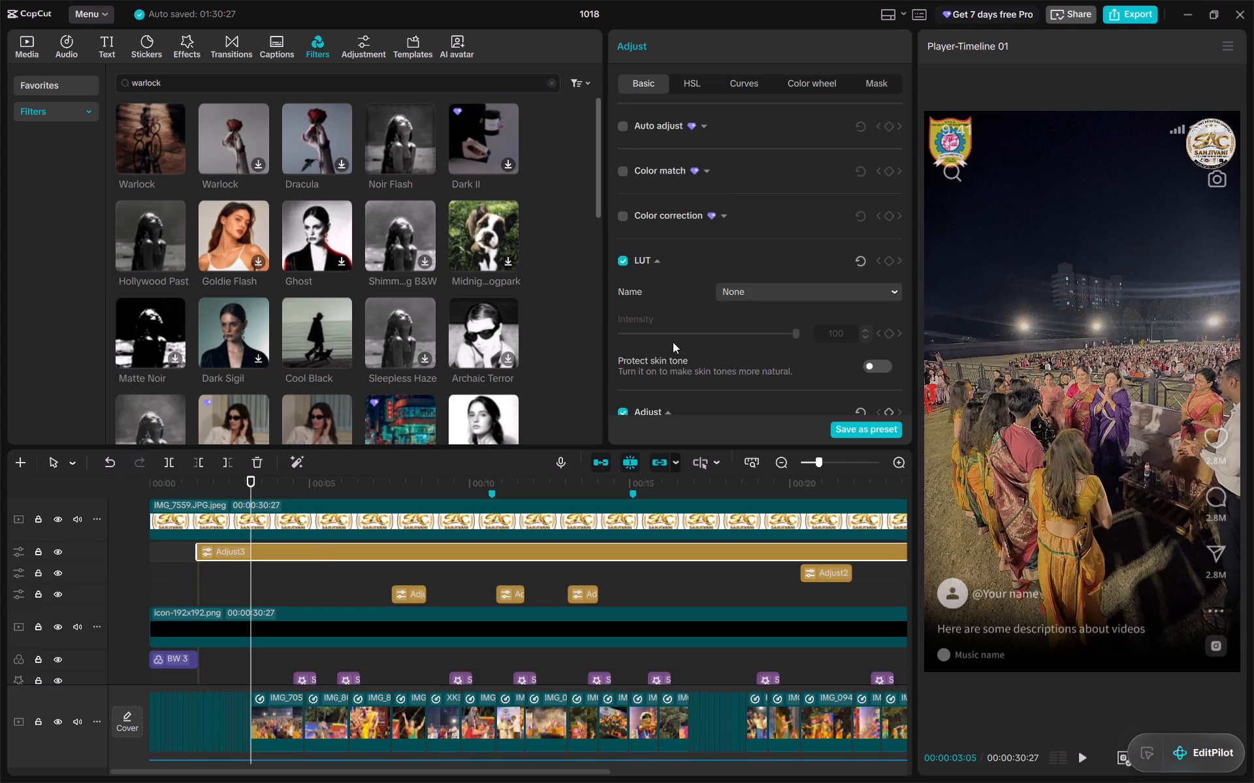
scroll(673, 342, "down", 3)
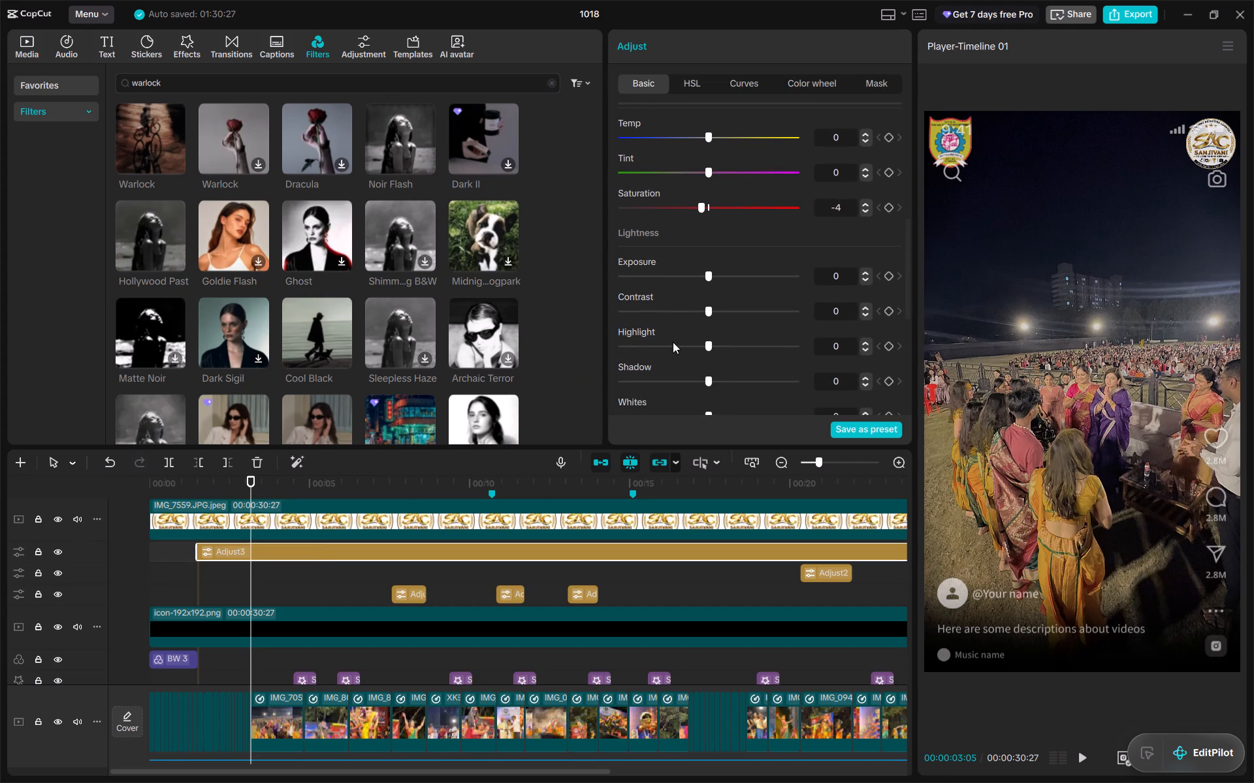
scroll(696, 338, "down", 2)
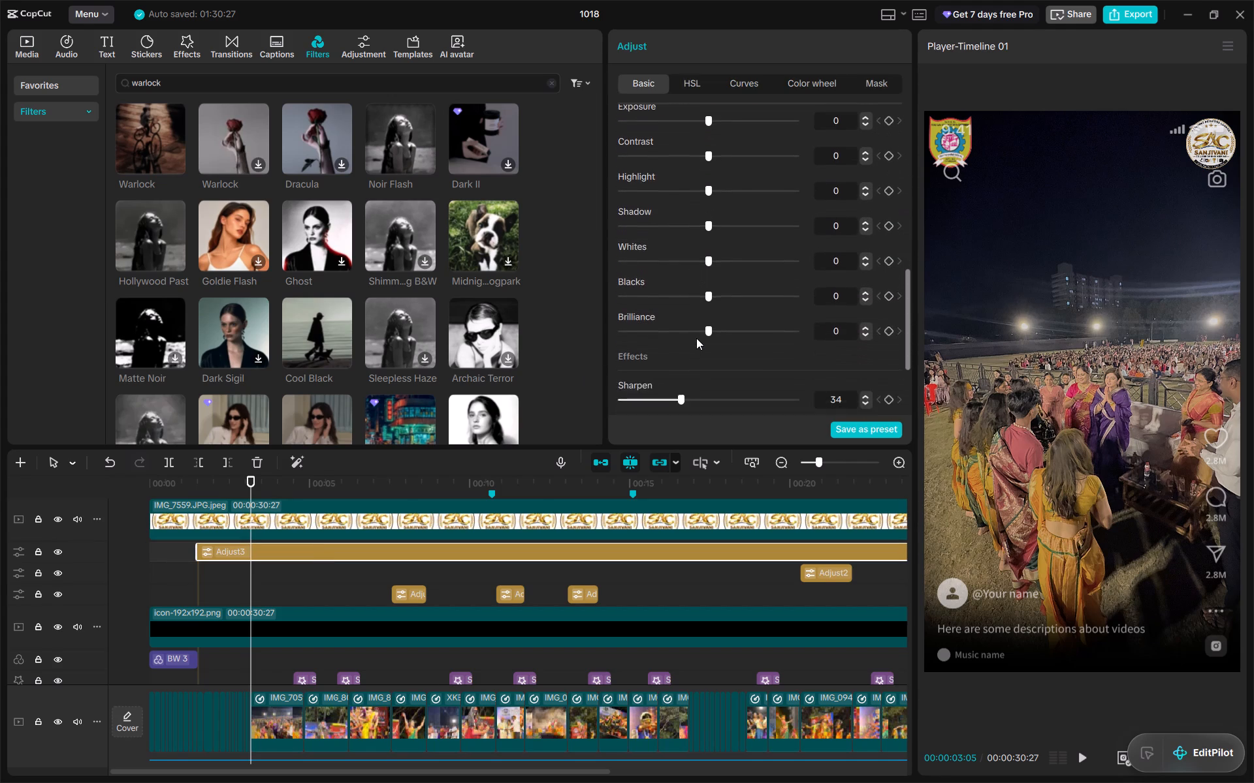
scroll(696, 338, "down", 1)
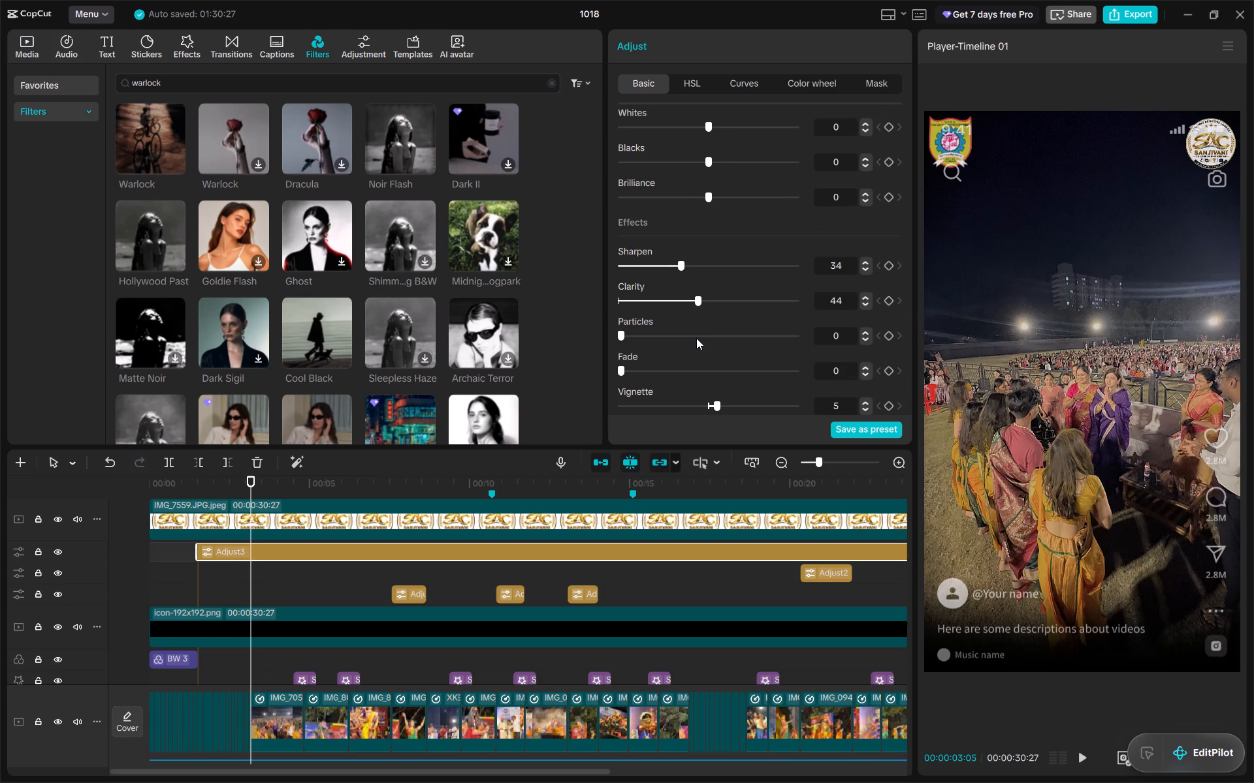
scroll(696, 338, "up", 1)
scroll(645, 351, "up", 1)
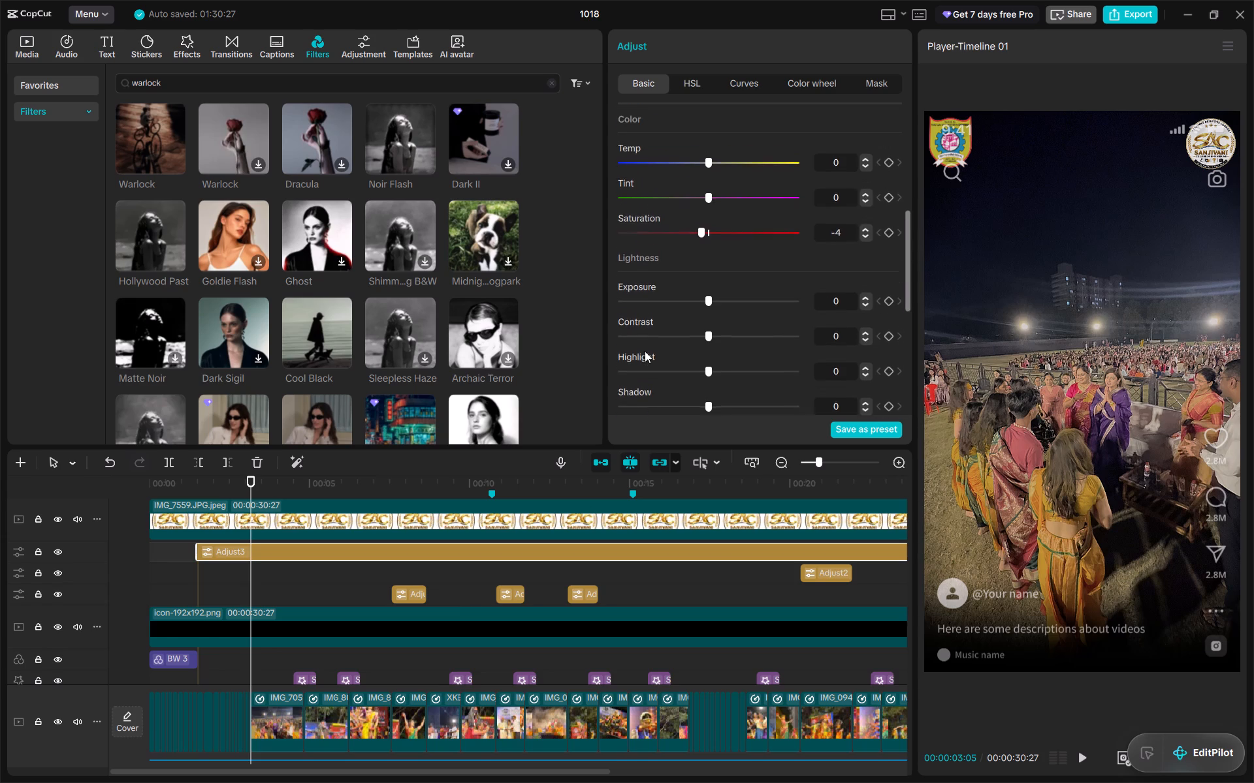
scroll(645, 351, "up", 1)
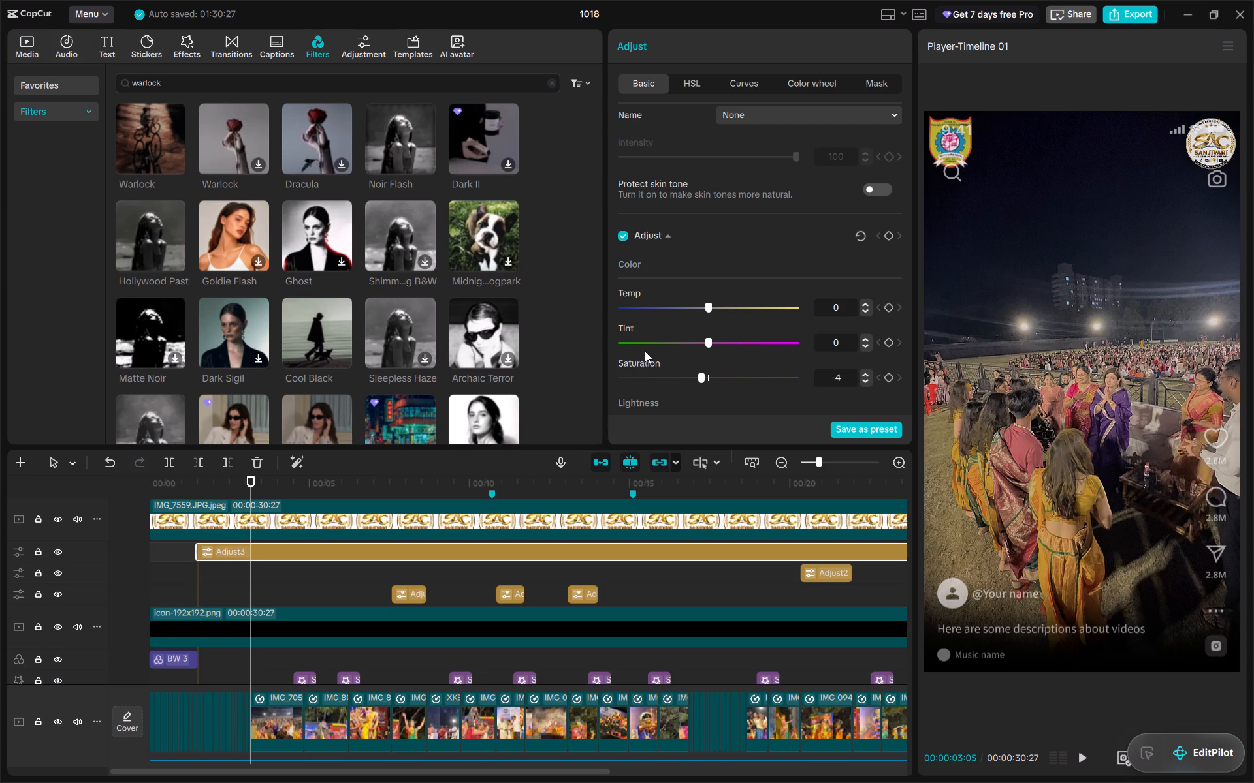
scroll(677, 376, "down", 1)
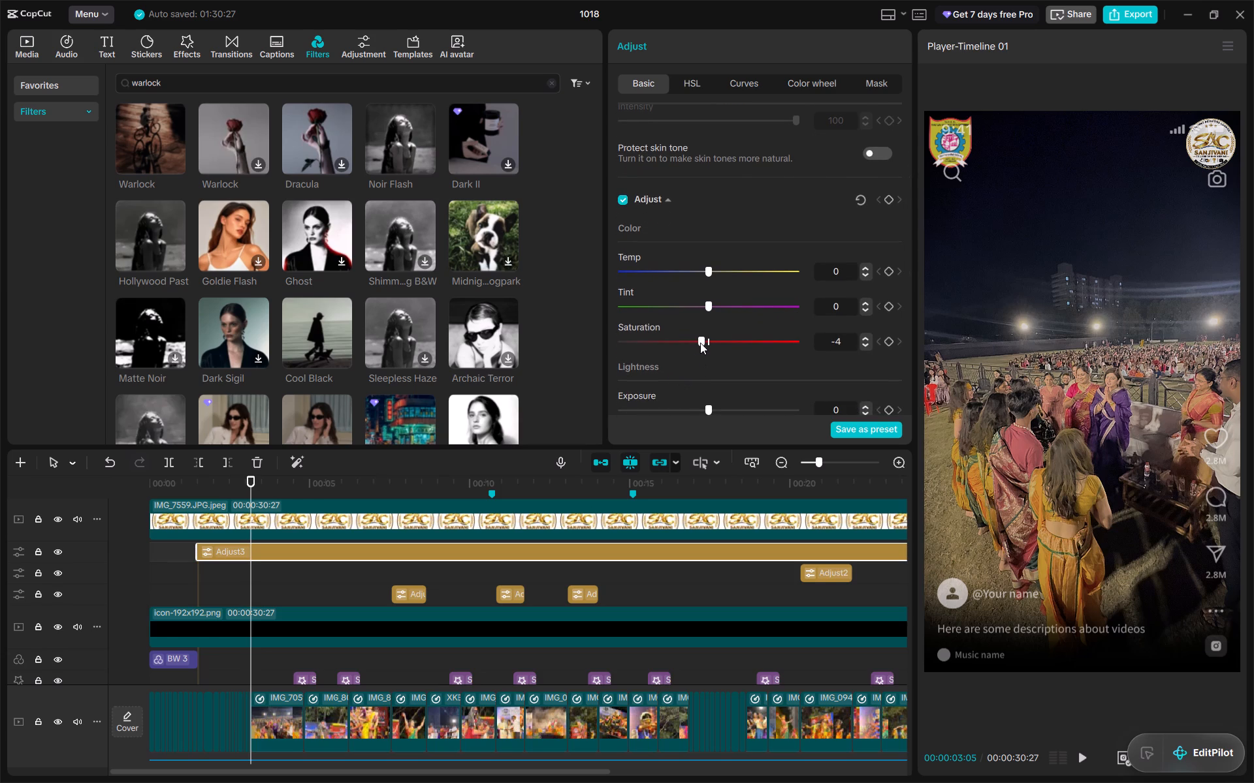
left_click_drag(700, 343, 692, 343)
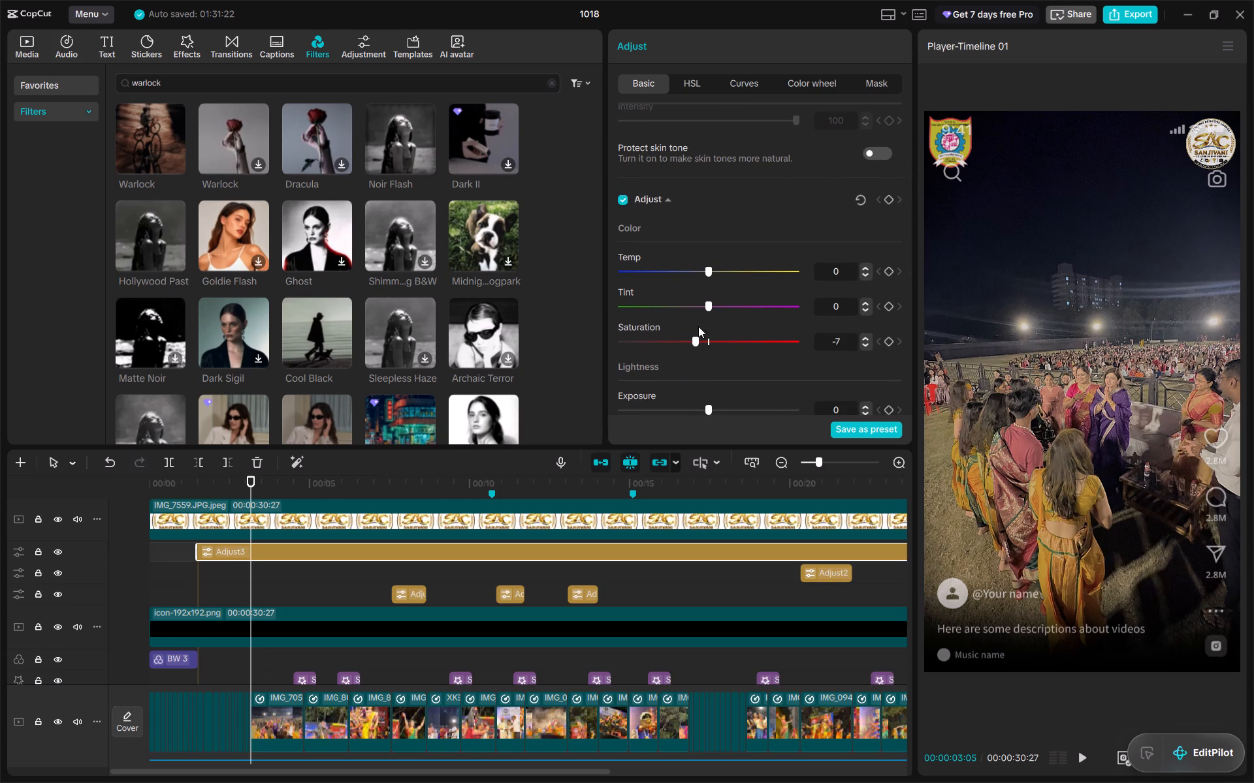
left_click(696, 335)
Extend the end of the Dark Humble filter on the timeline to the end of the video.
scroll(291, 574, "up", 1)
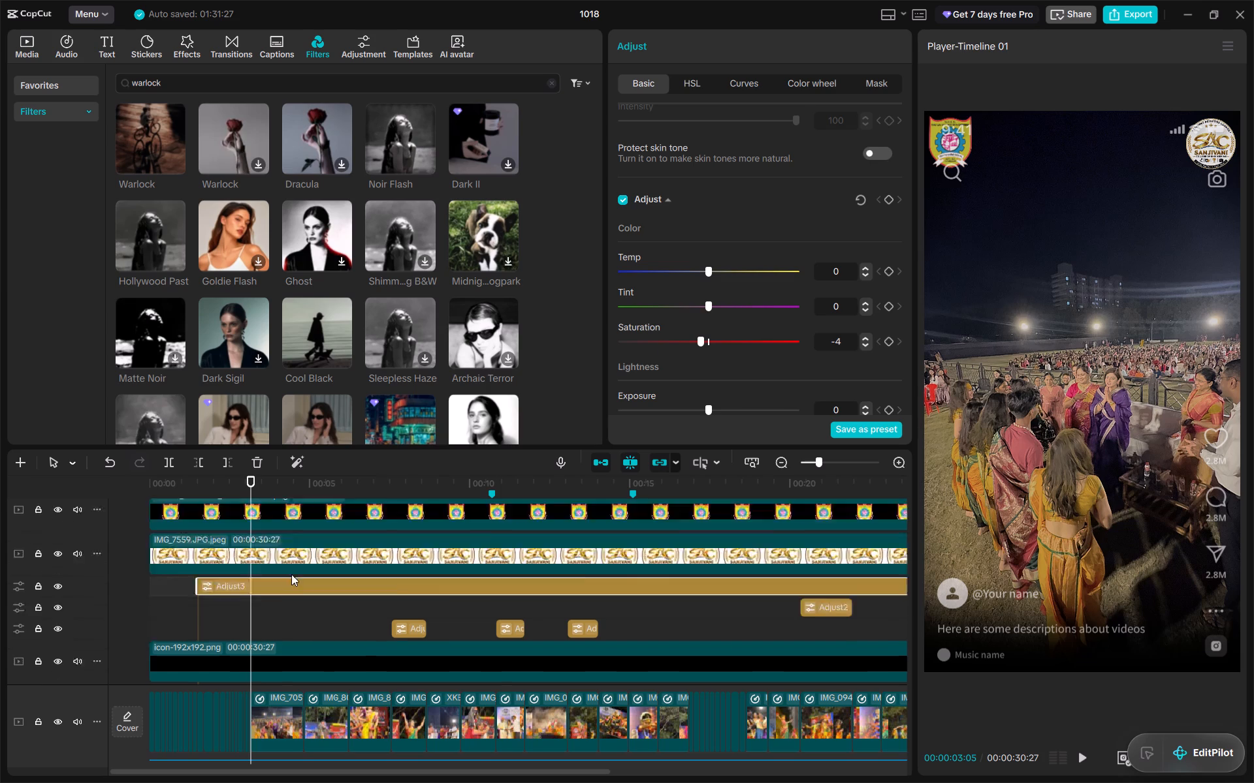
scroll(291, 574, "up", 1)
left_click(269, 527)
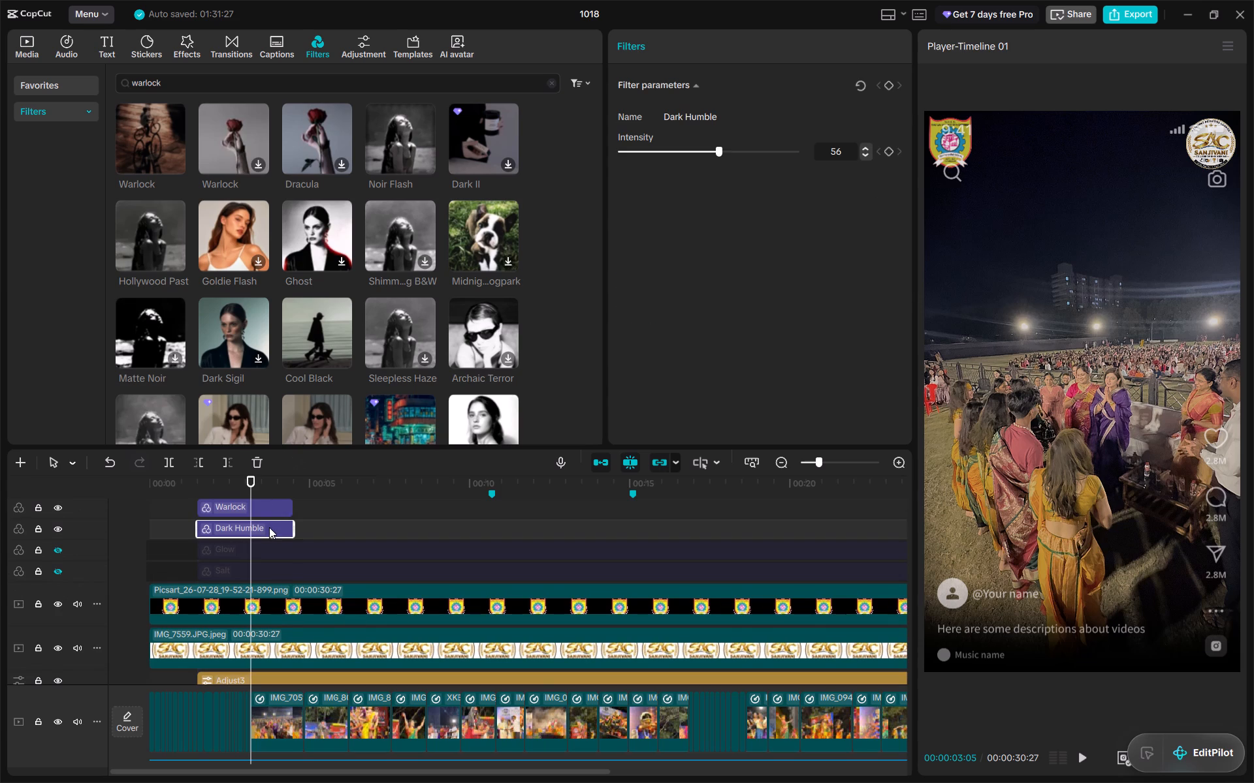
left_click_drag(296, 528, 920, 585)
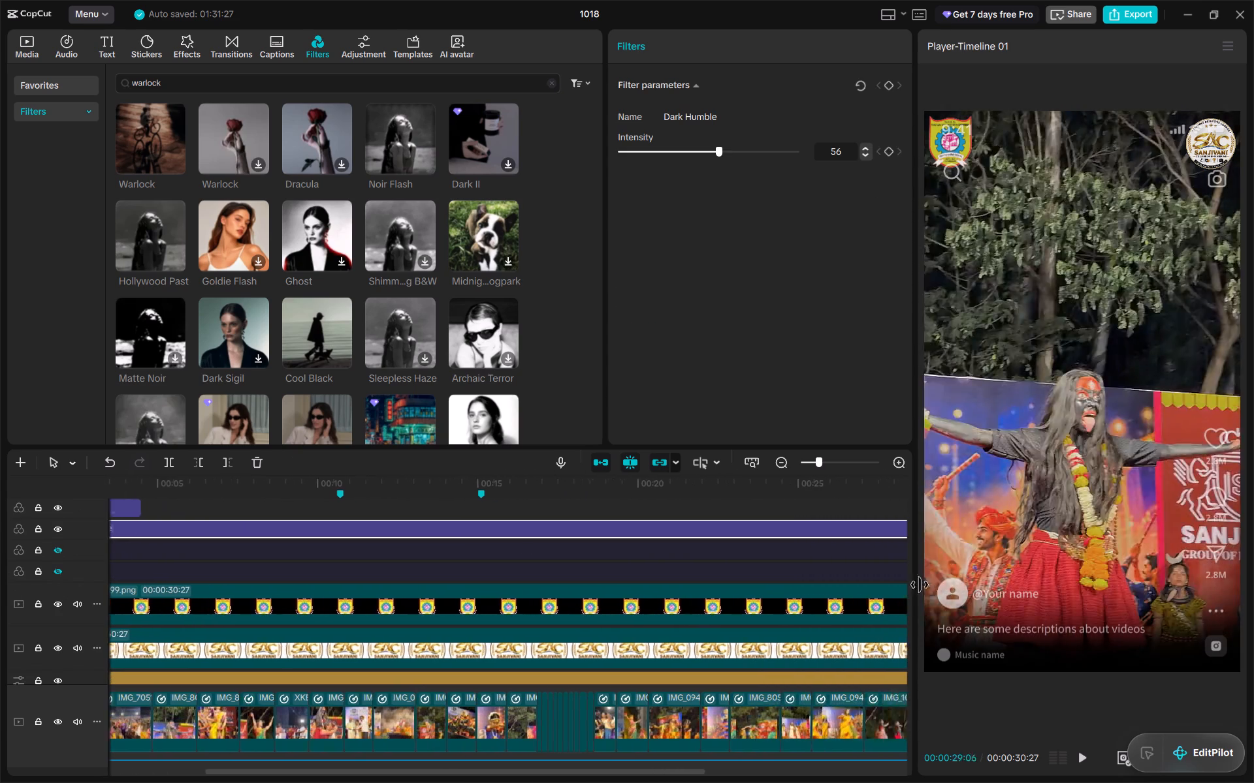
left_click_drag(920, 585, 608, 555)
scroll(383, 569, "right", 3)
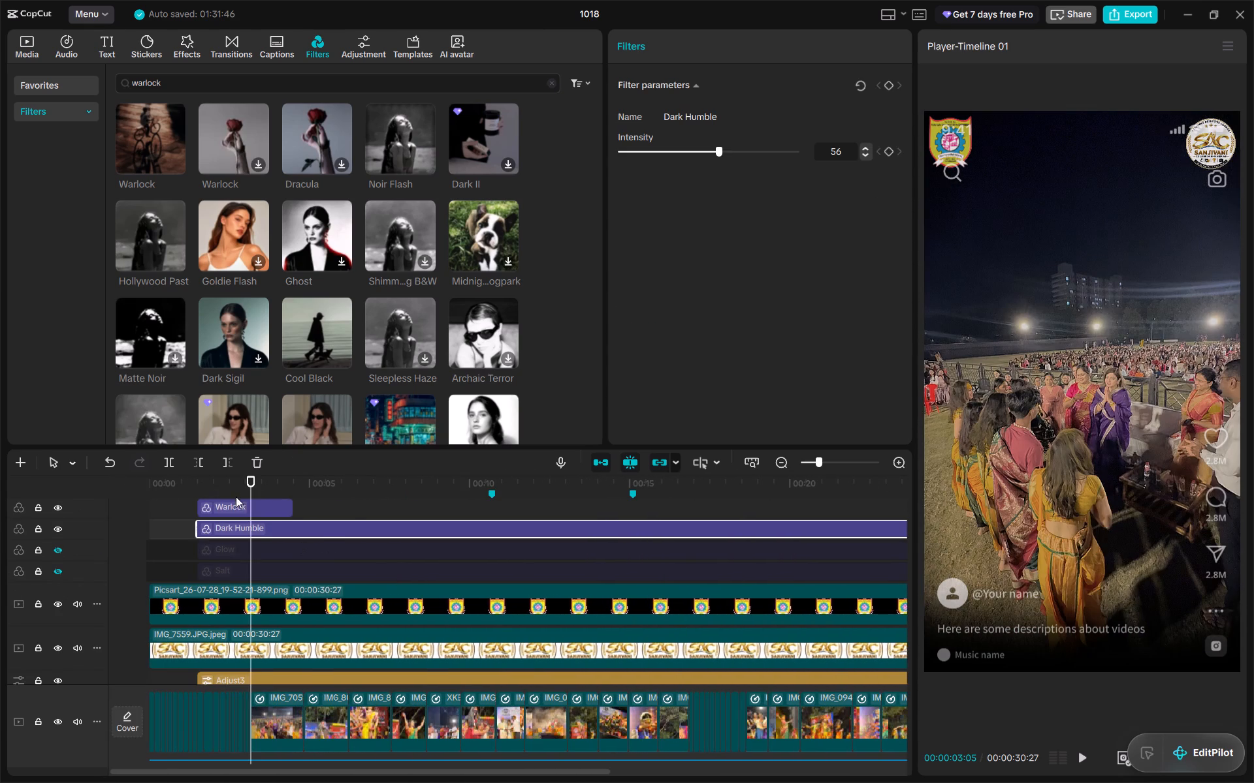
Extend the end of the Warlock filter to the end of the video, matching the Dark Humble filter.
left_click(234, 501)
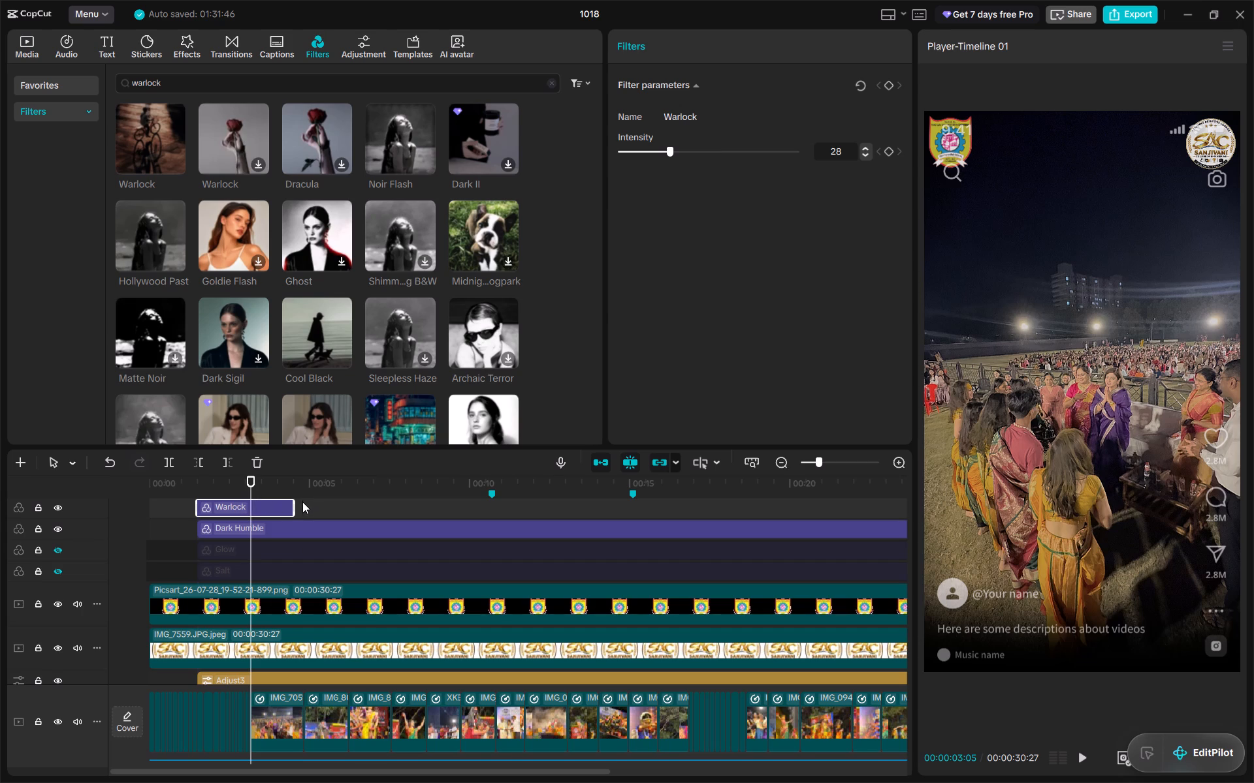
left_click_drag(297, 505, 939, 542)
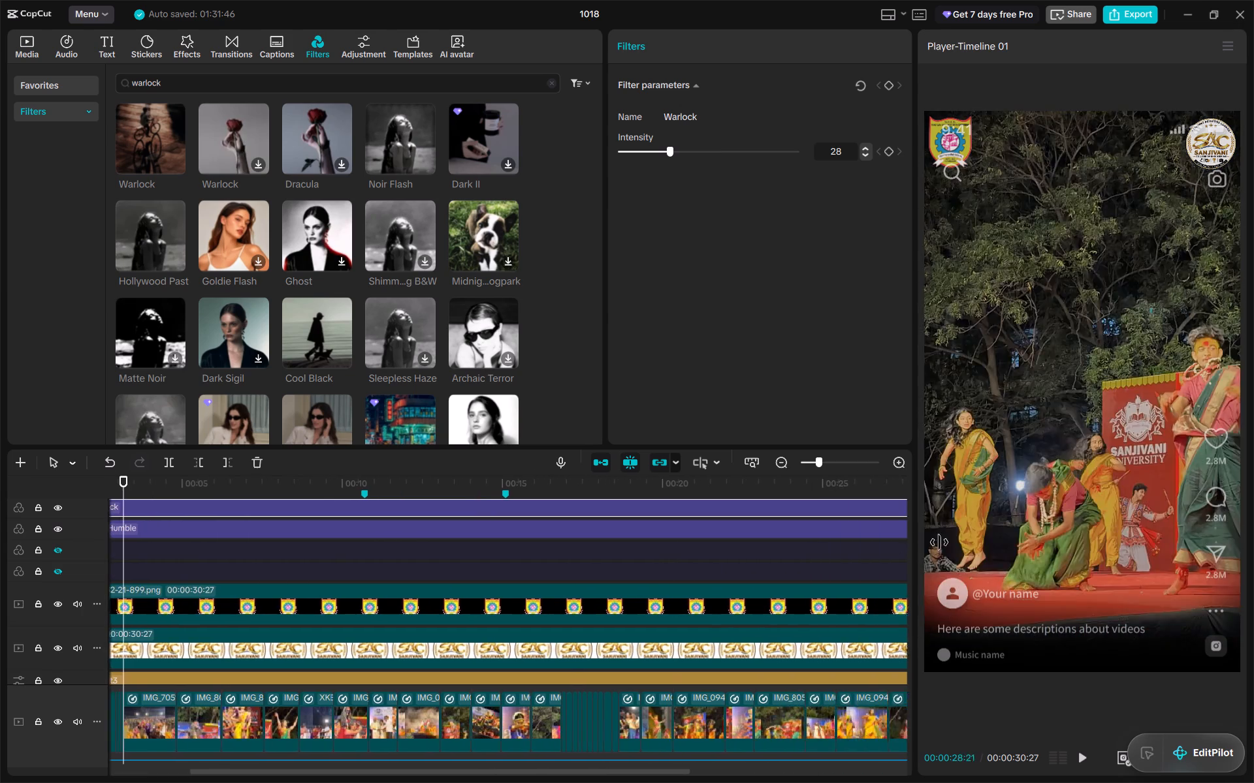
left_click_drag(939, 542, 571, 553)
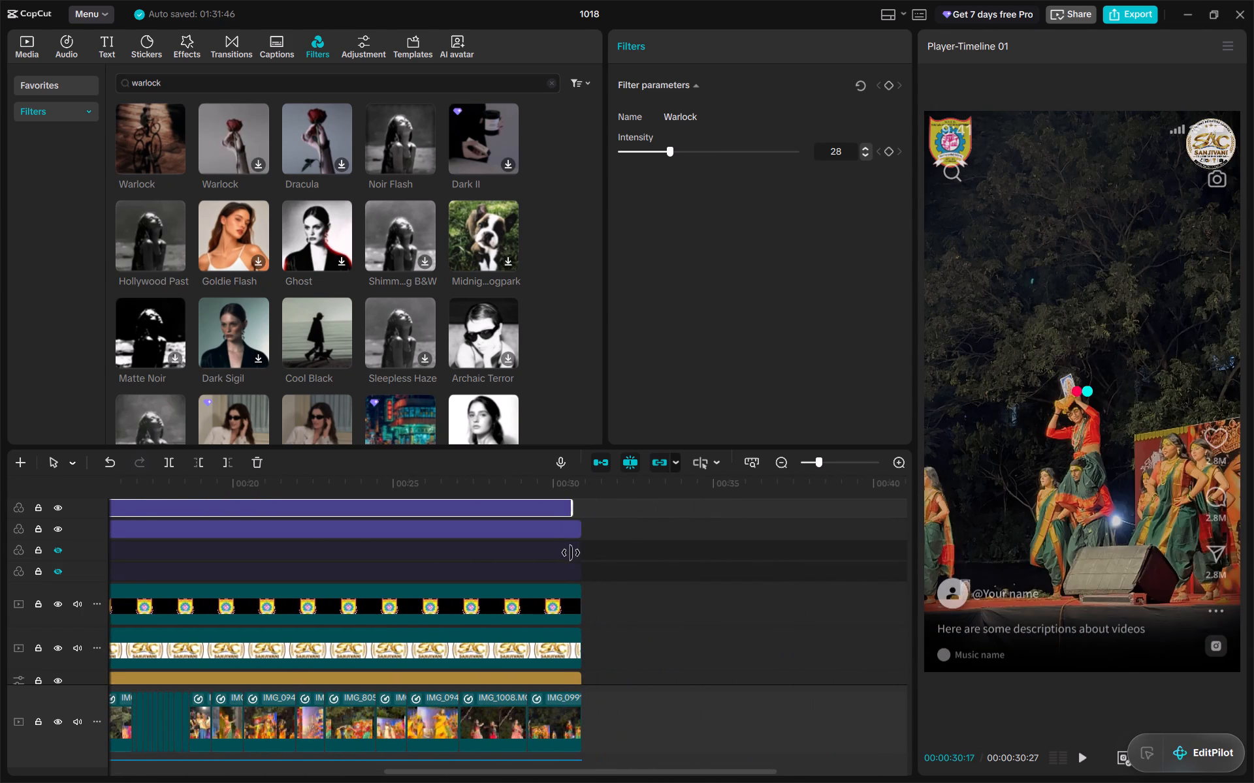
left_click_drag(571, 553, 579, 553)
scroll(396, 544, "right", 9)
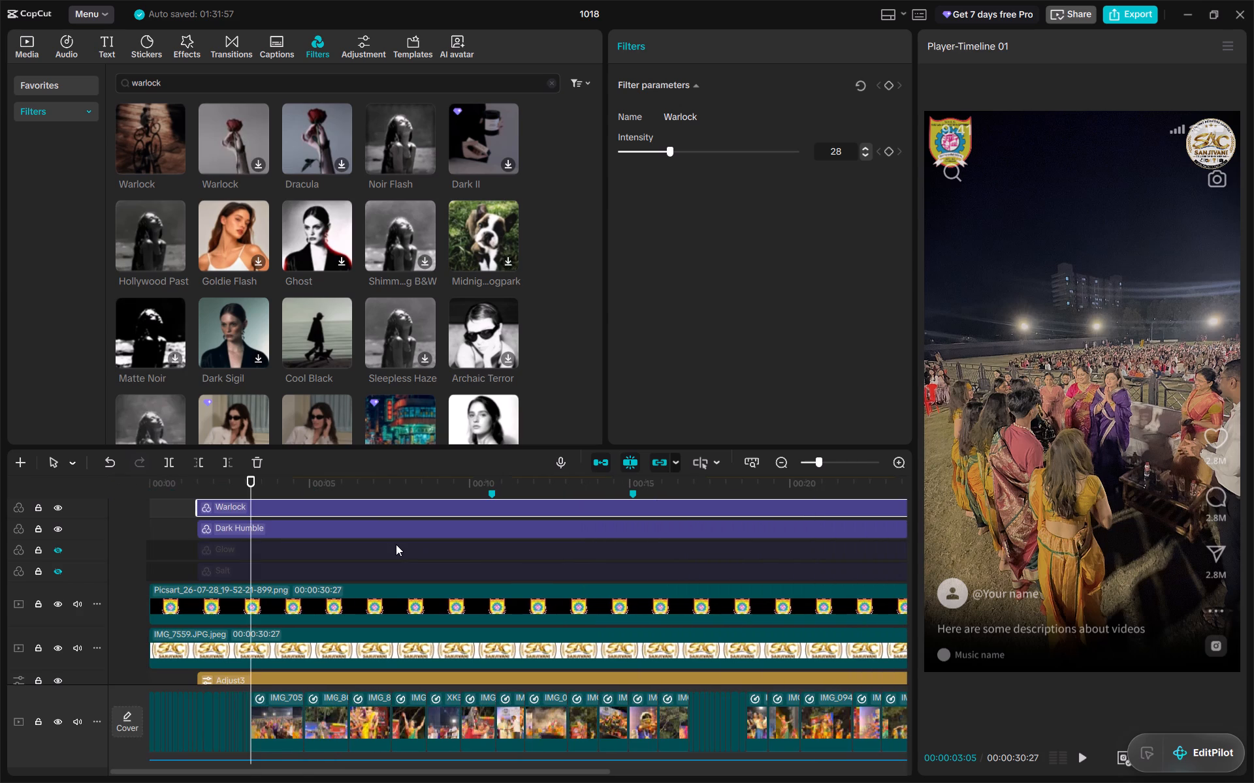
Play the timeline from the start, pausing along the way, to review the clips with Warlock and Dark Humble applied.
left_click_drag(249, 485, 129, 477)
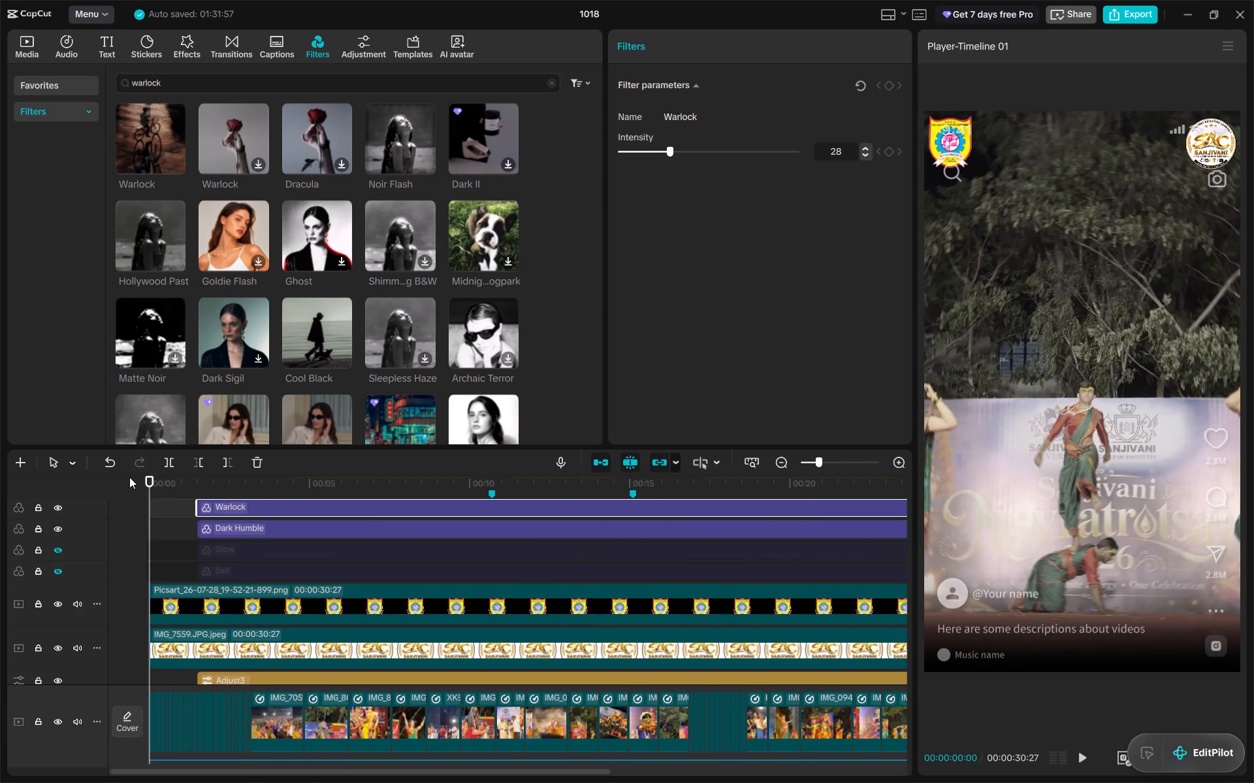
key("space")
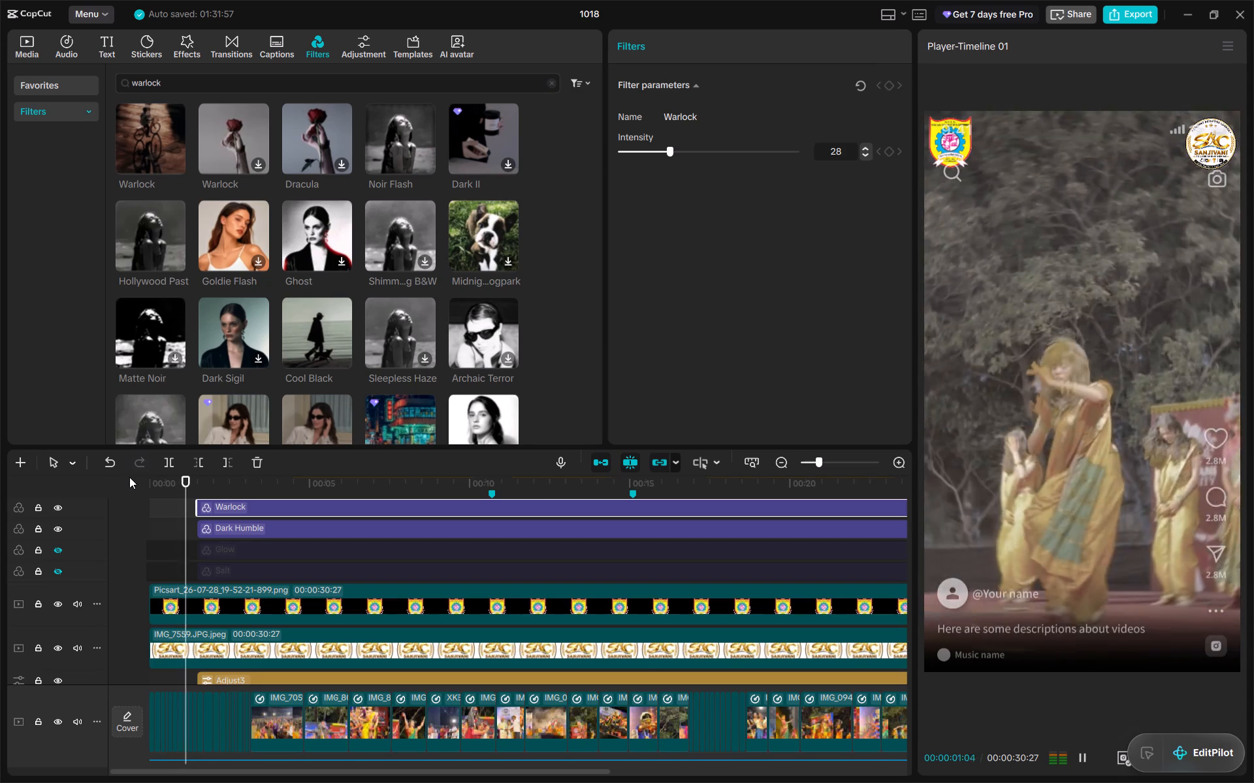
key("space")
key("space")
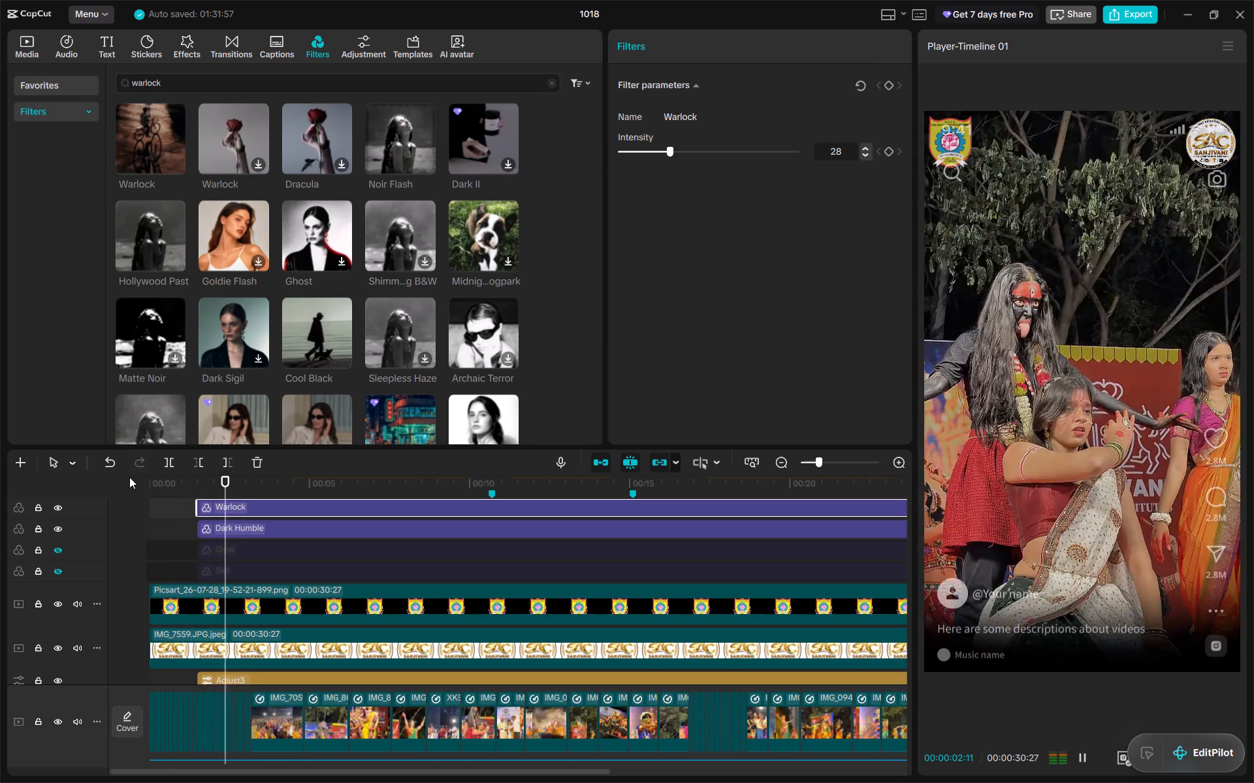
key("space")
key("space")
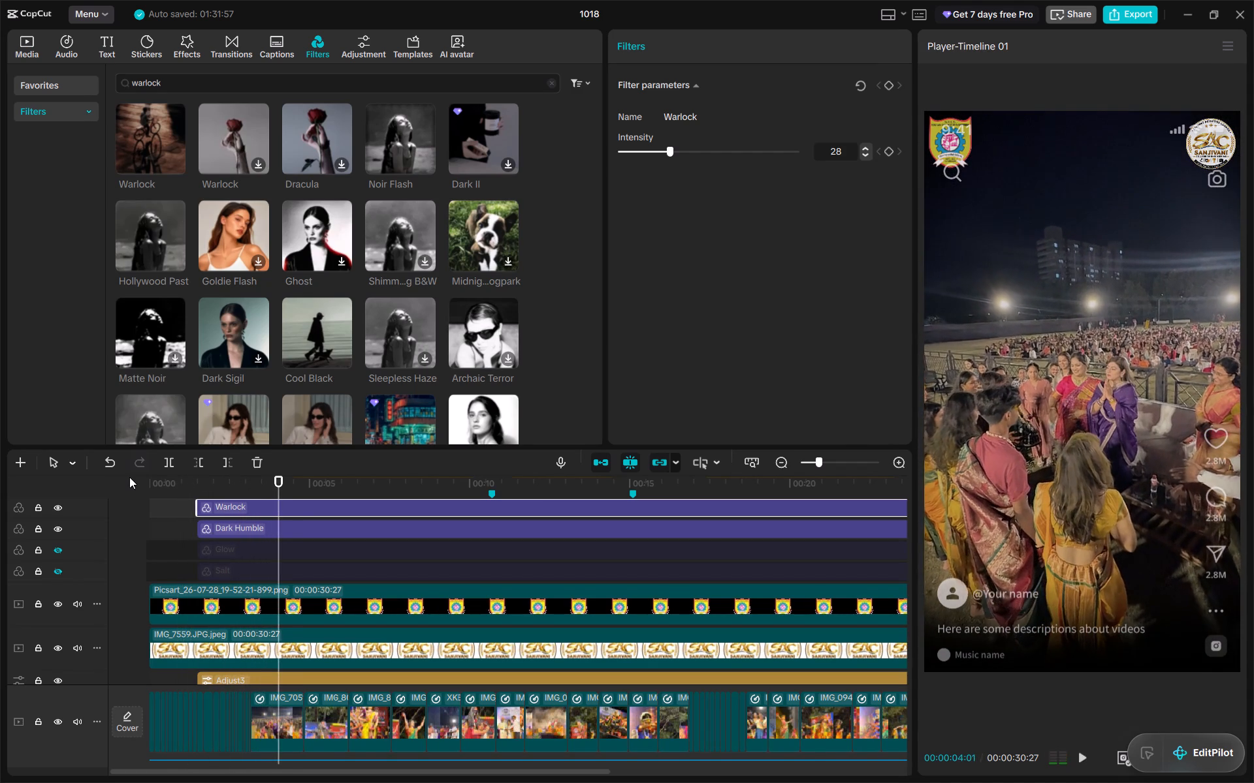
key("space")
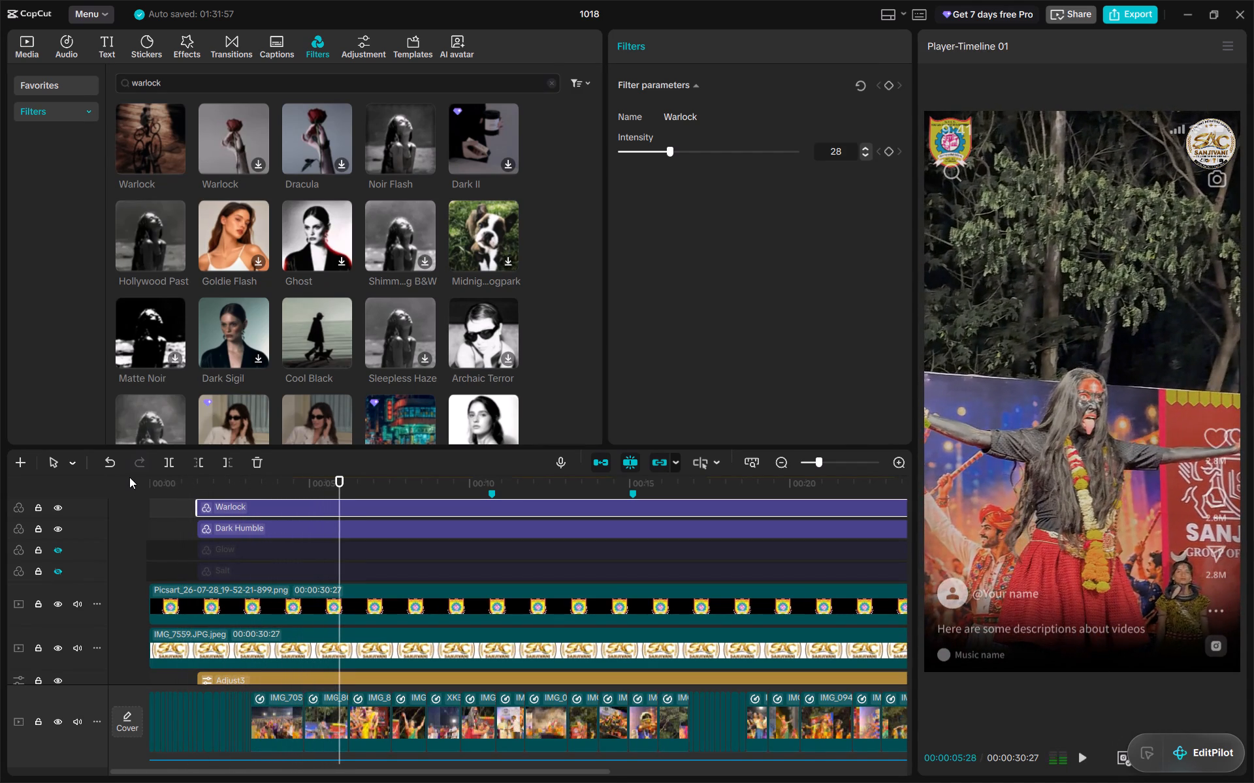
key("space")
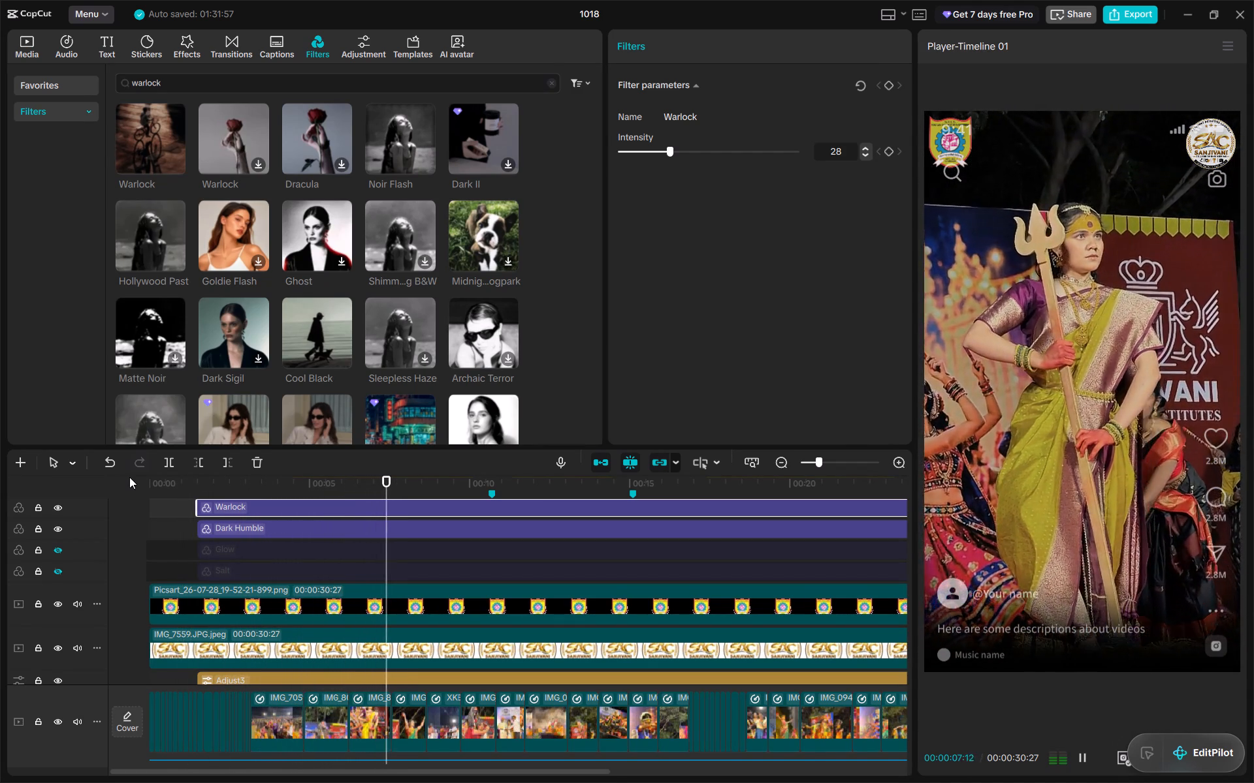
key("space")
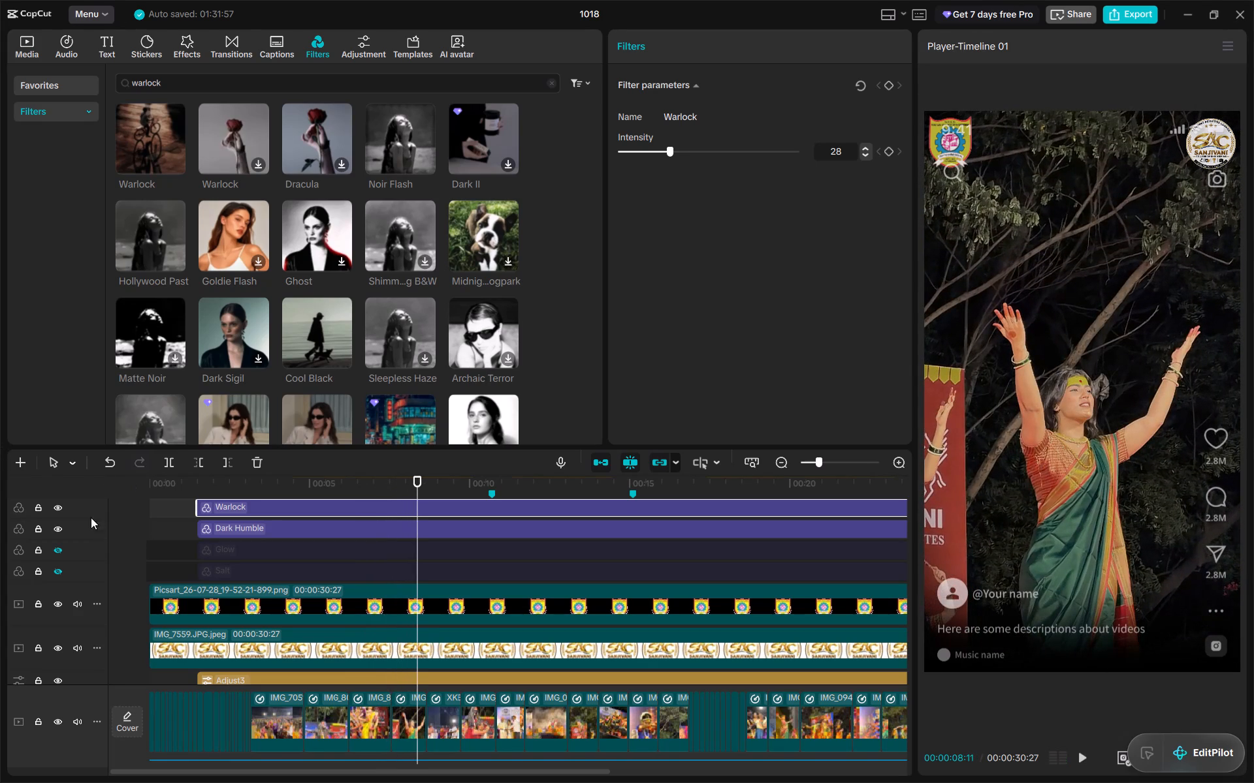
Unhide the Glow filter track and preview its effect at several frames and in playback from the start.
left_click(56, 550)
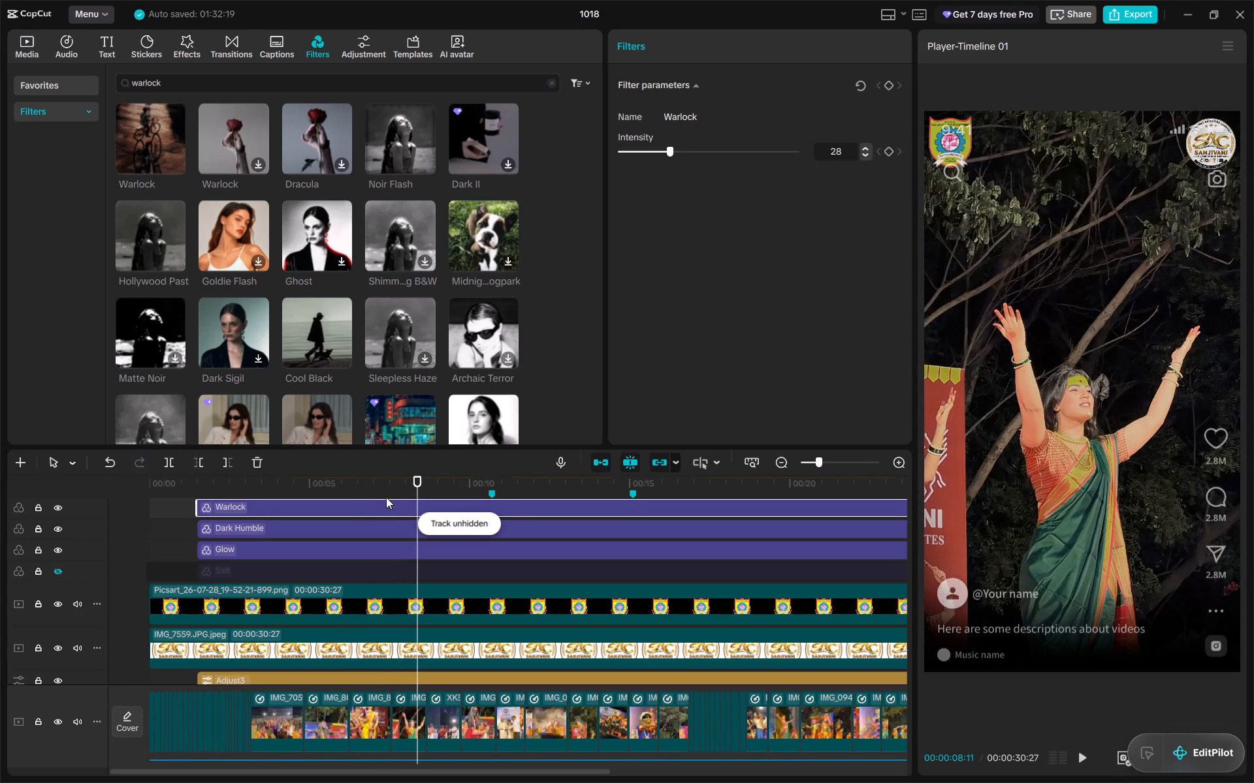
left_click_drag(414, 488, 406, 487)
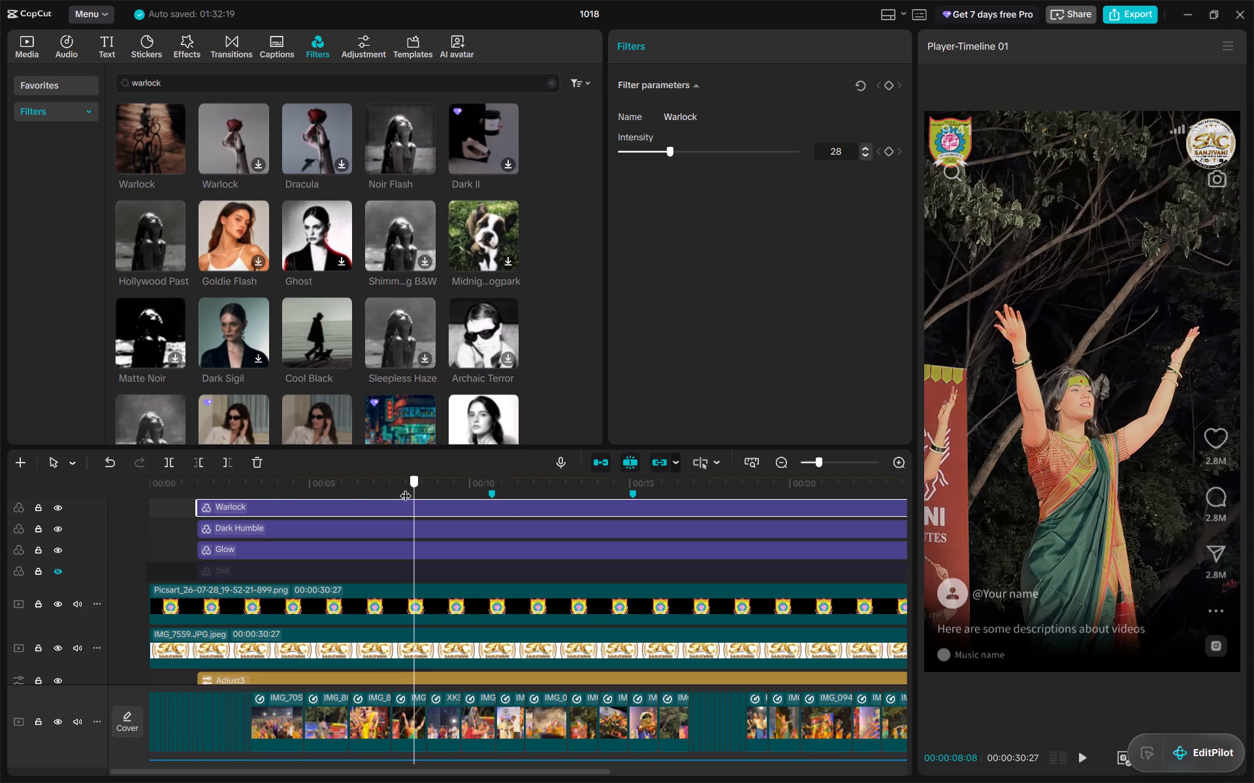
left_click_drag(406, 487, 395, 494)
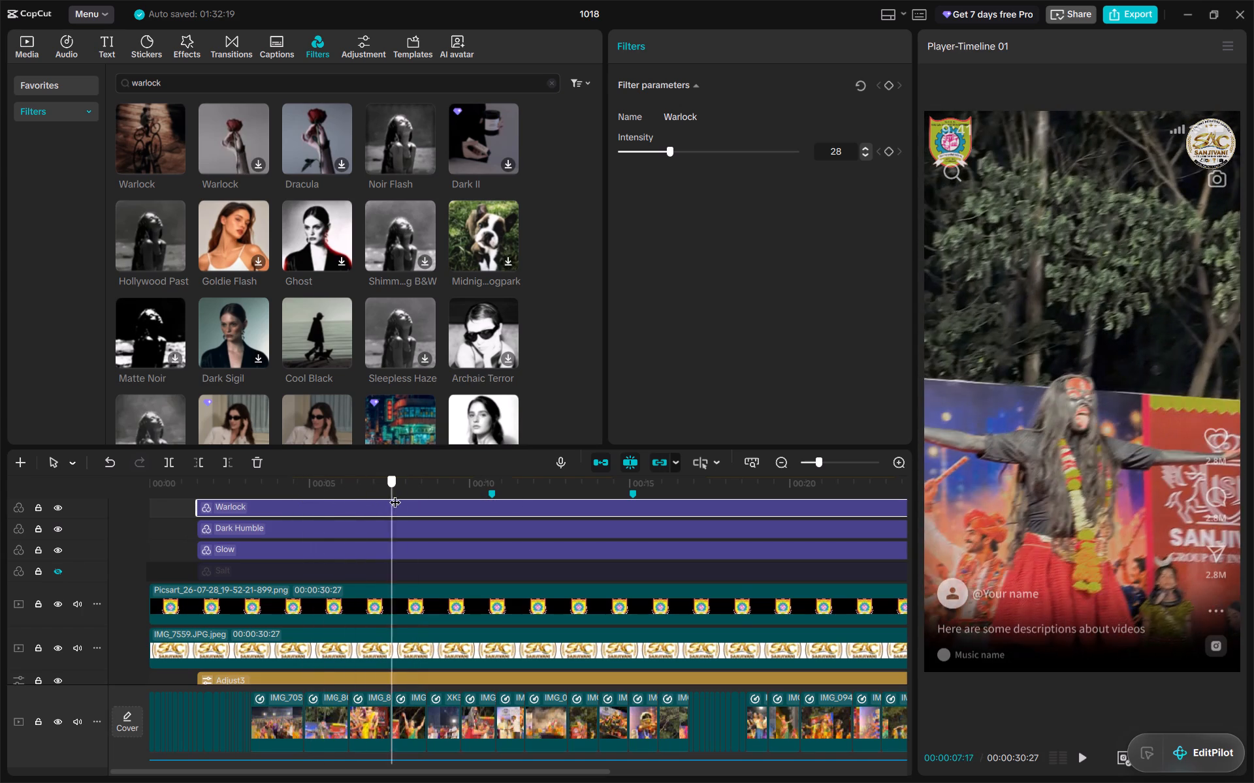
left_click_drag(395, 494, 436, 493)
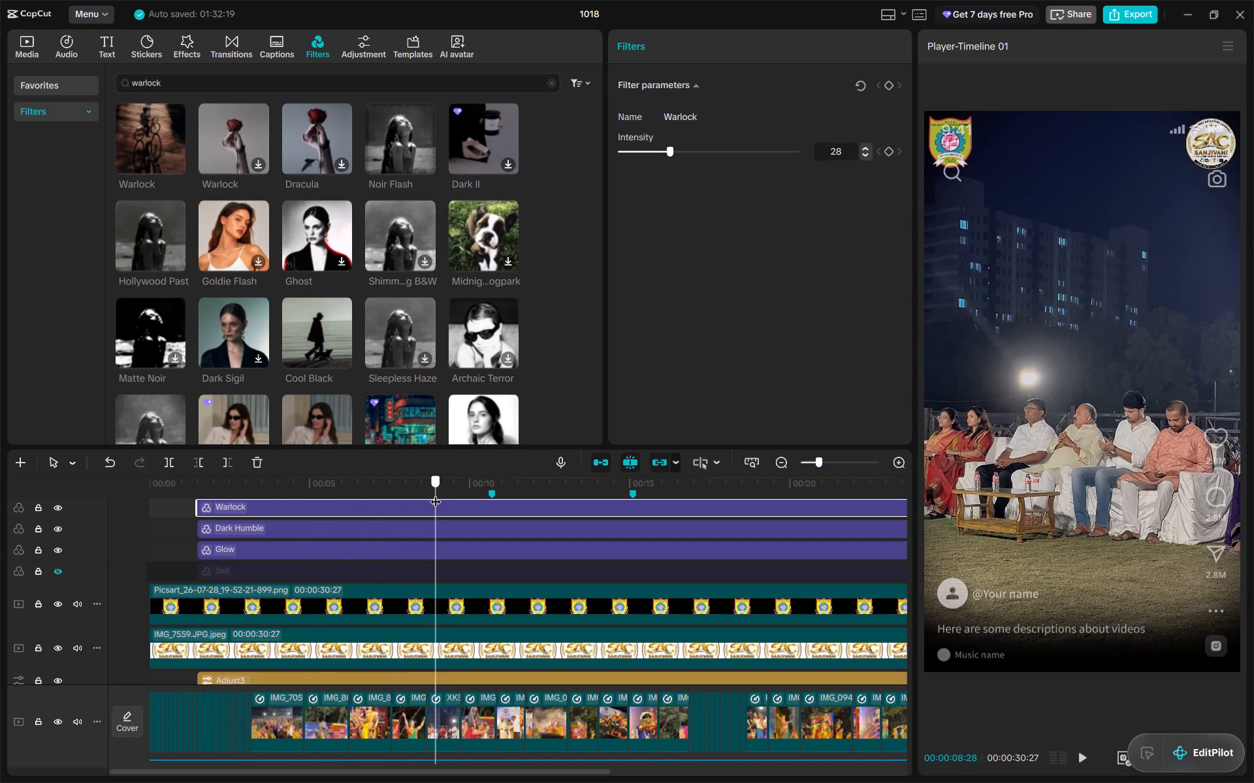
left_click_drag(436, 493, 28, 521)
key("space")
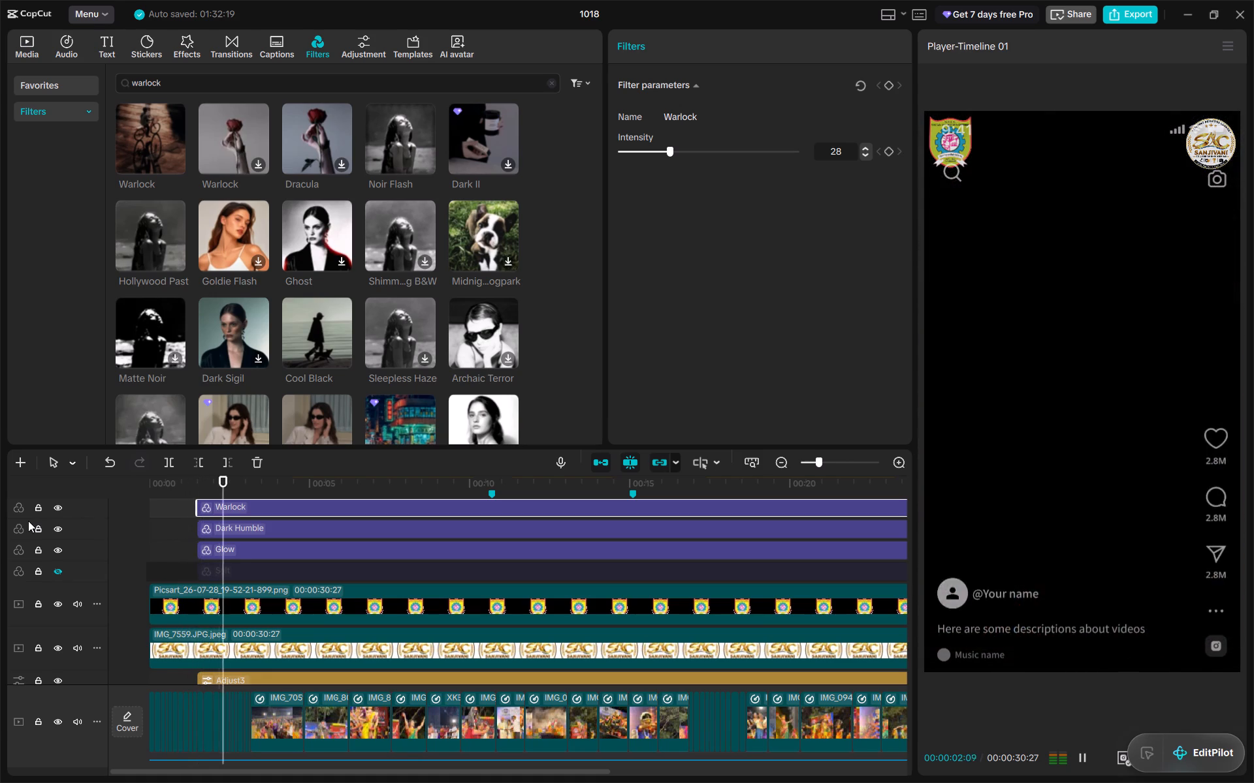
key("space")
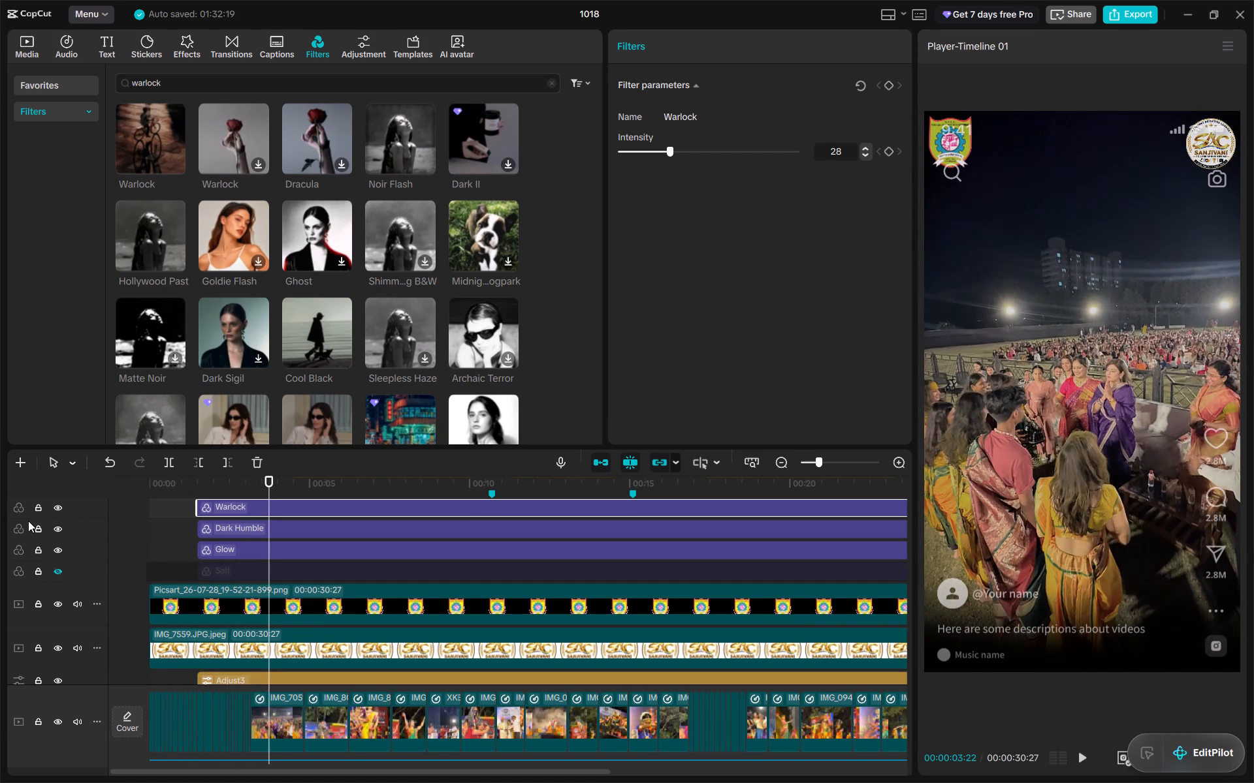
Set the Glow filter's intensity to 42 and play the video from the start to check it.
left_click(240, 550)
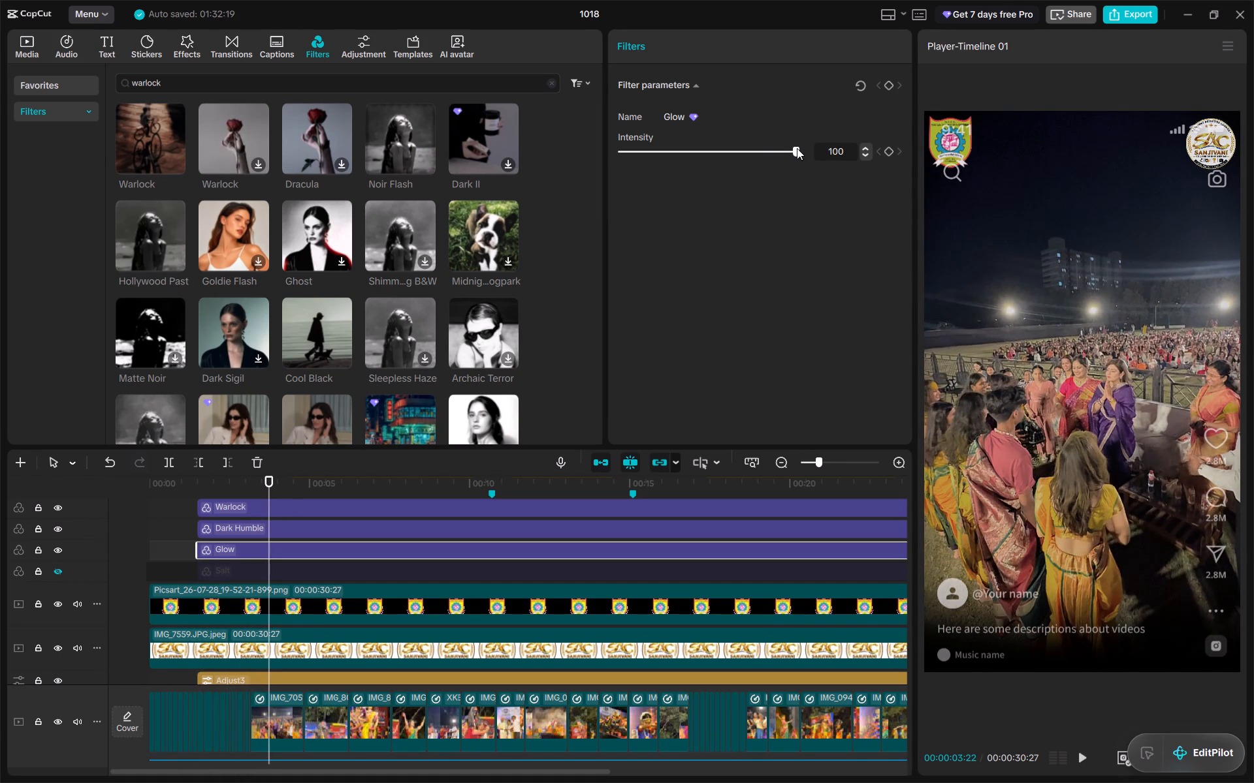
left_click_drag(797, 148, 695, 163)
left_click_drag(270, 488, 121, 510)
key("space")
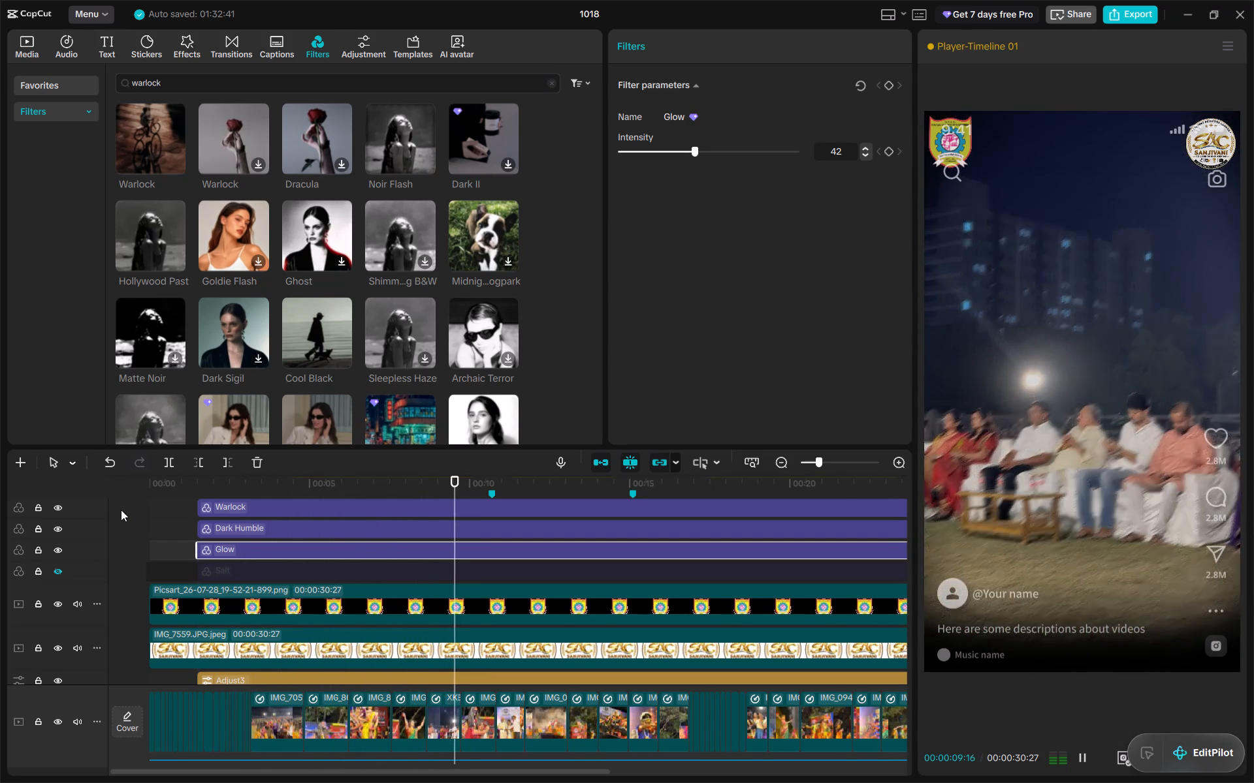
key("space")
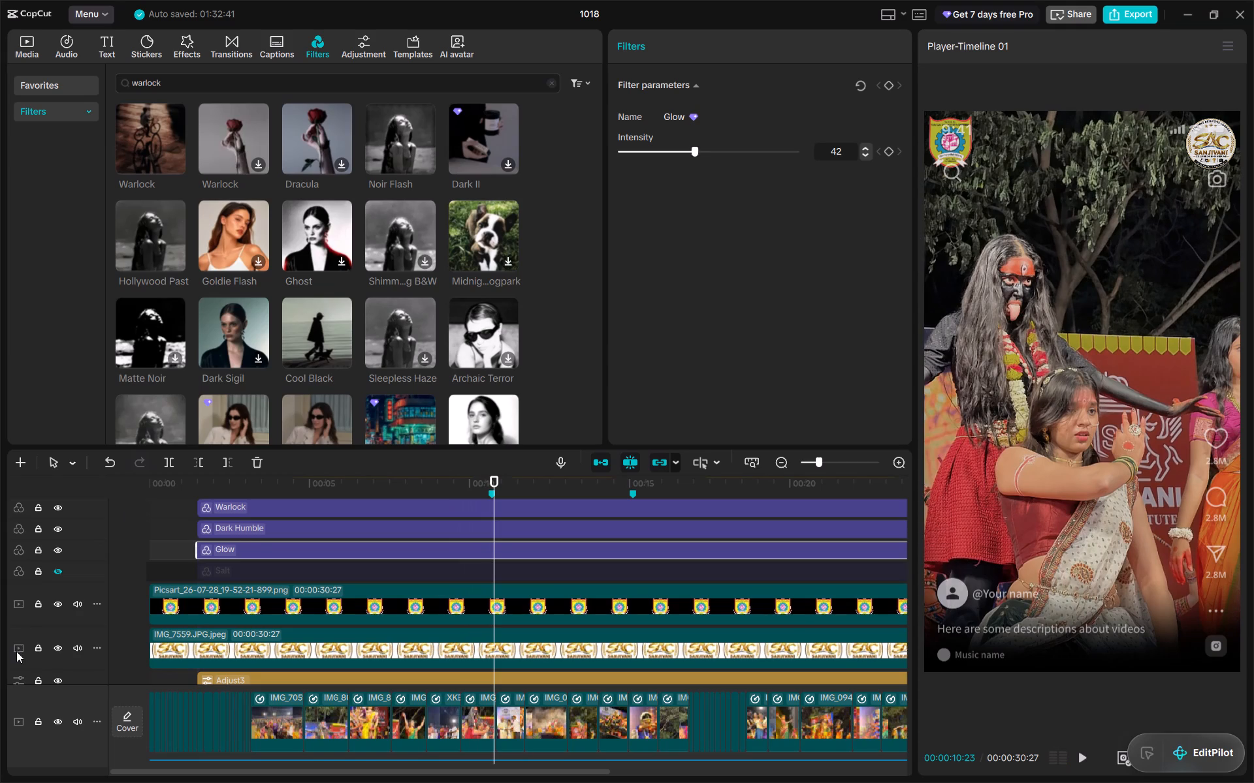
Unhide the Salt filter track and play the video from the start to review all the filters together.
left_click(55, 568)
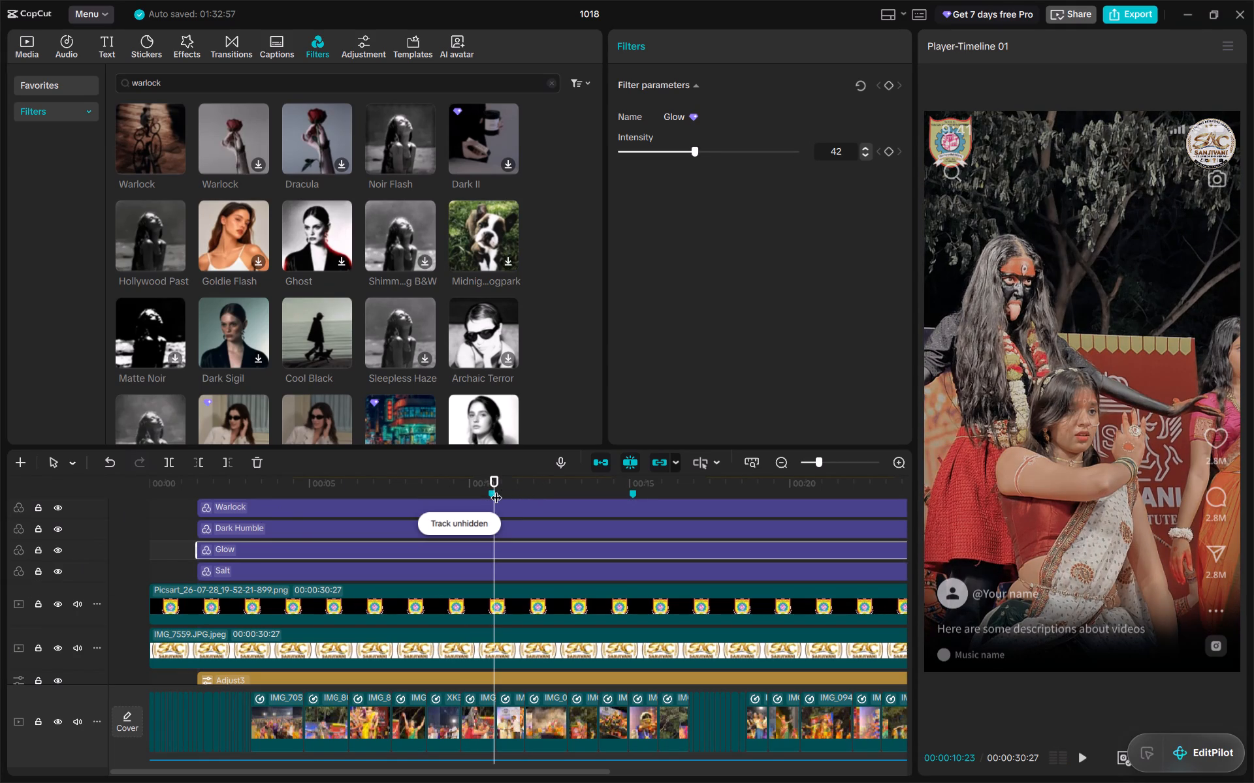
left_click_drag(494, 481, 81, 502)
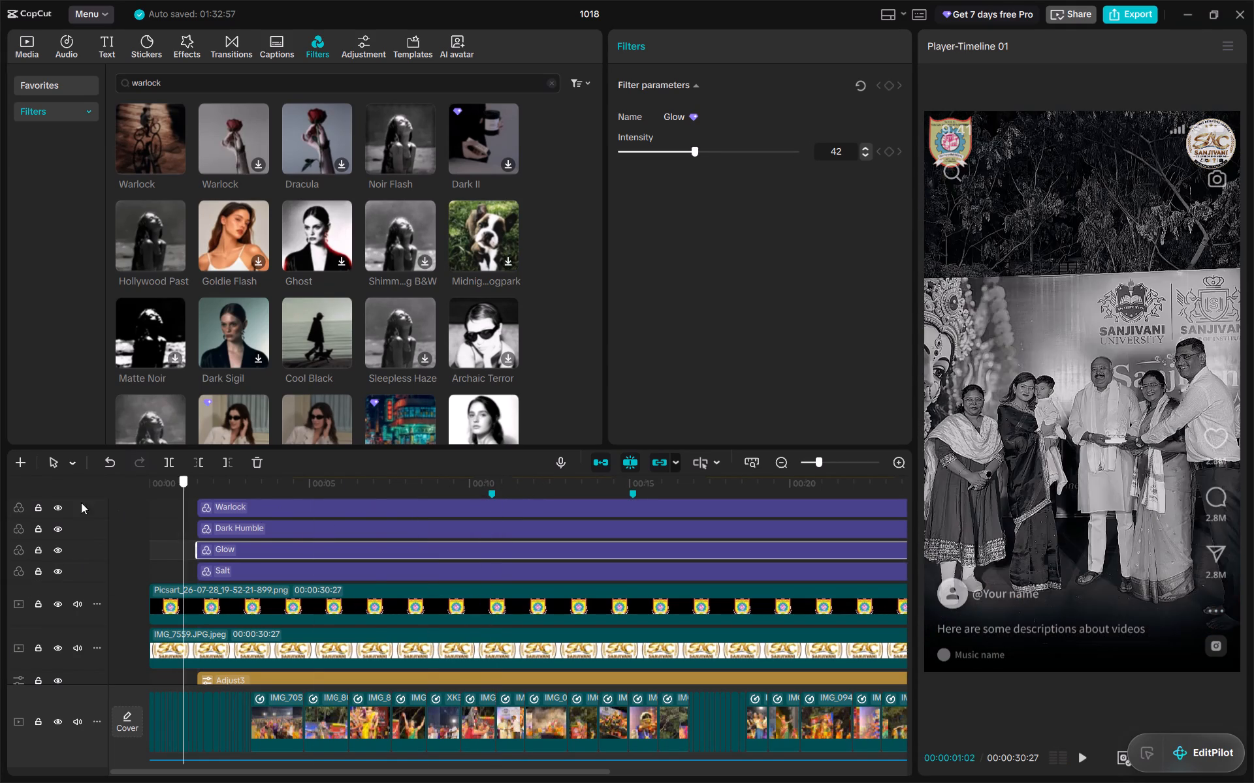
left_click_drag(81, 502, 39, 502)
key("space")
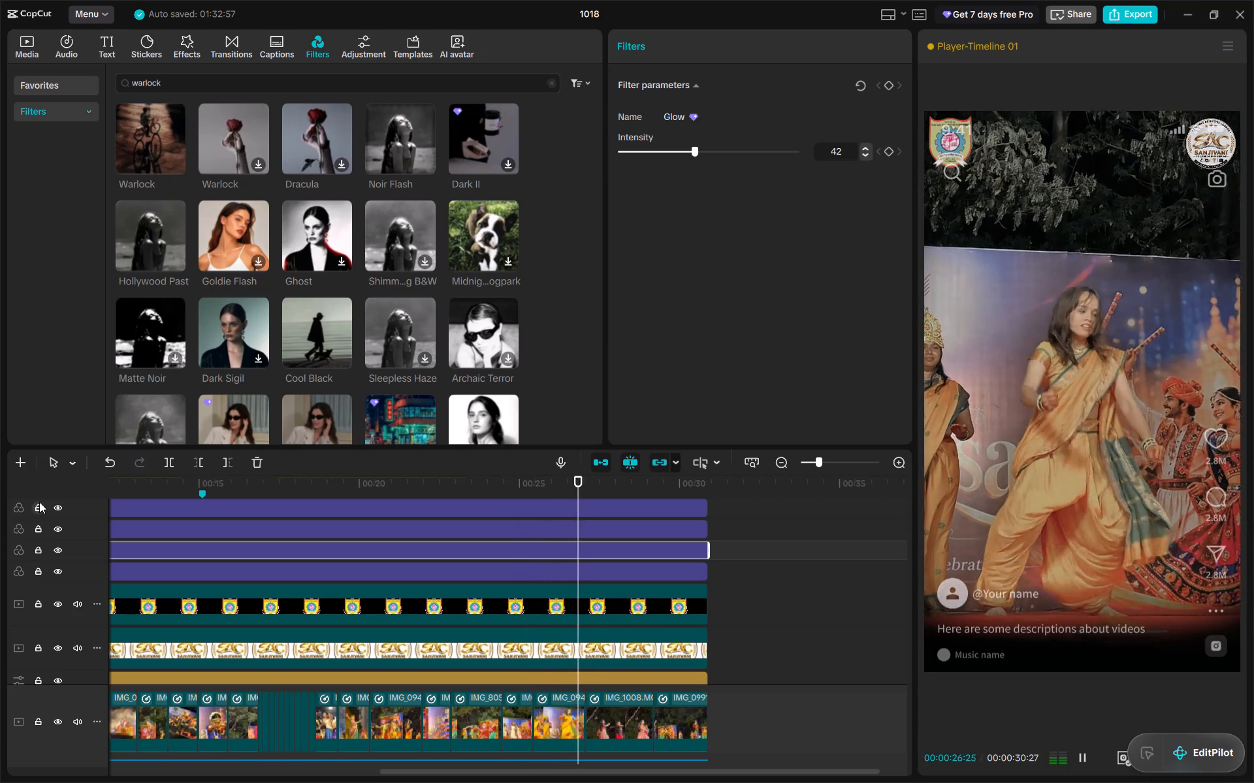
key("space")
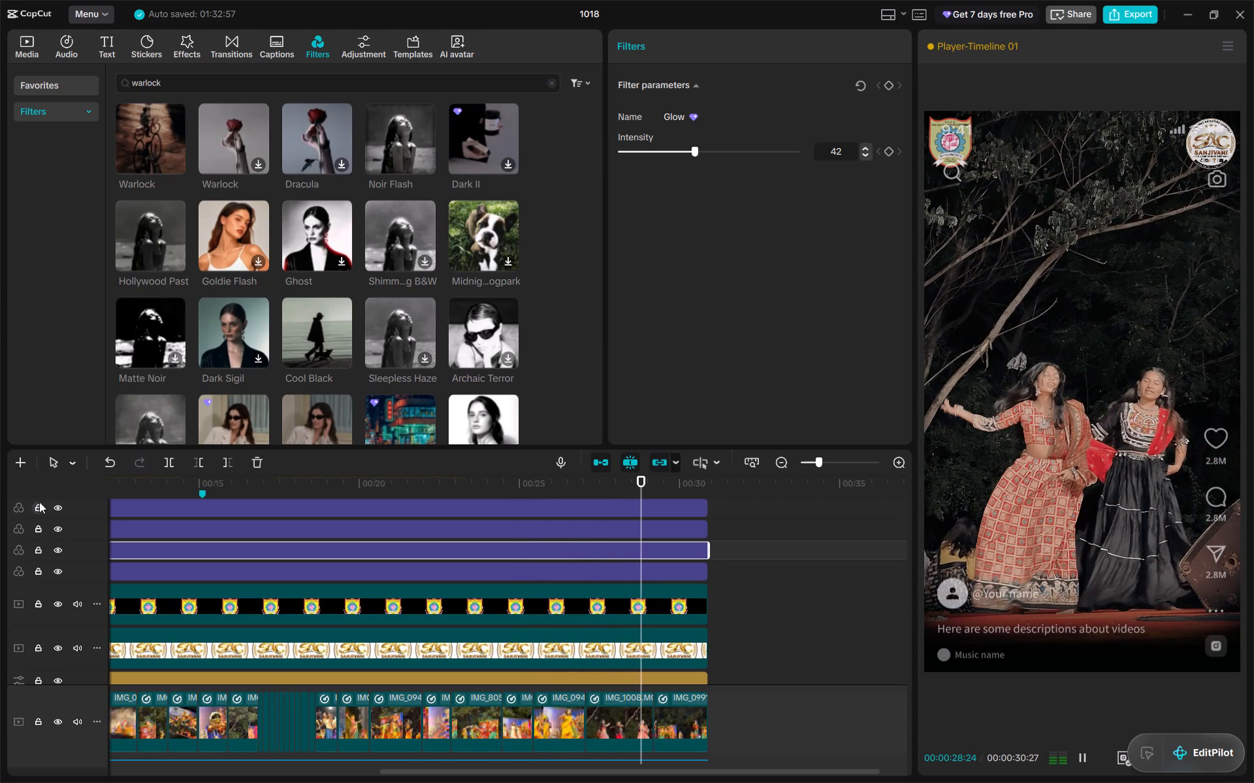
scroll(511, 657, "right", 7)
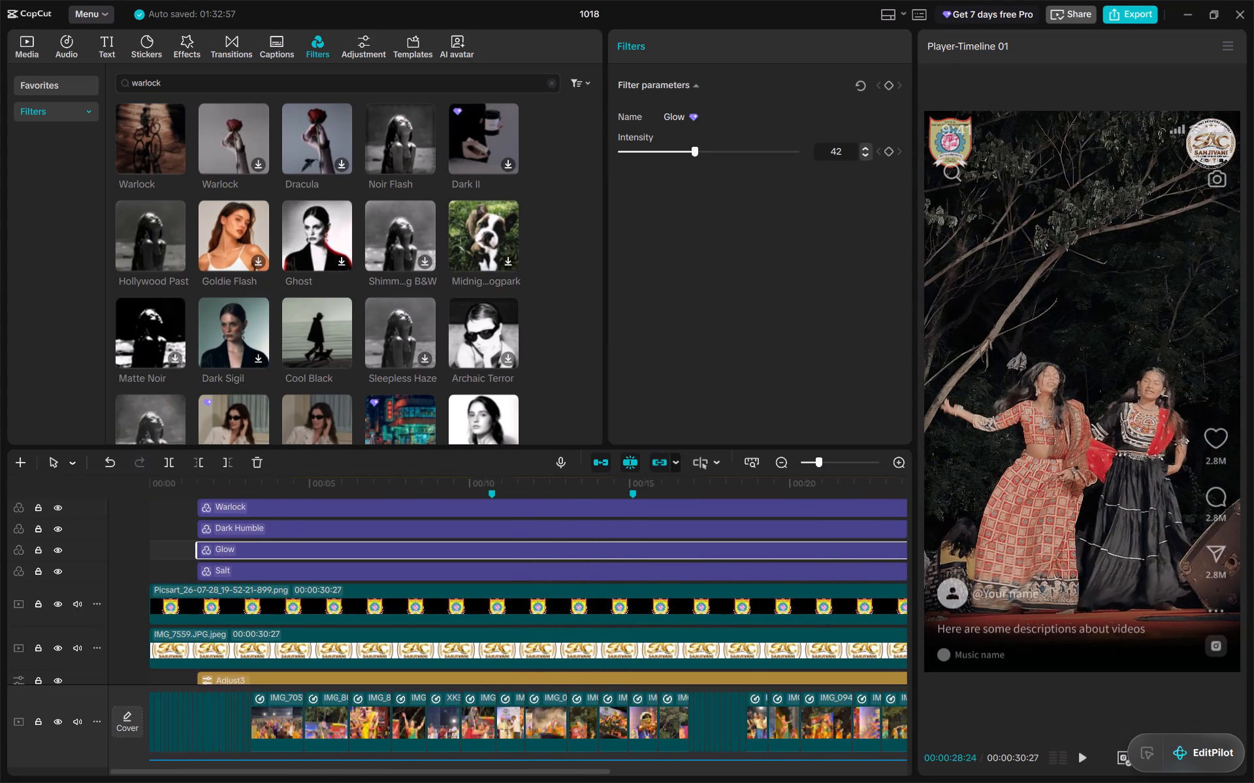